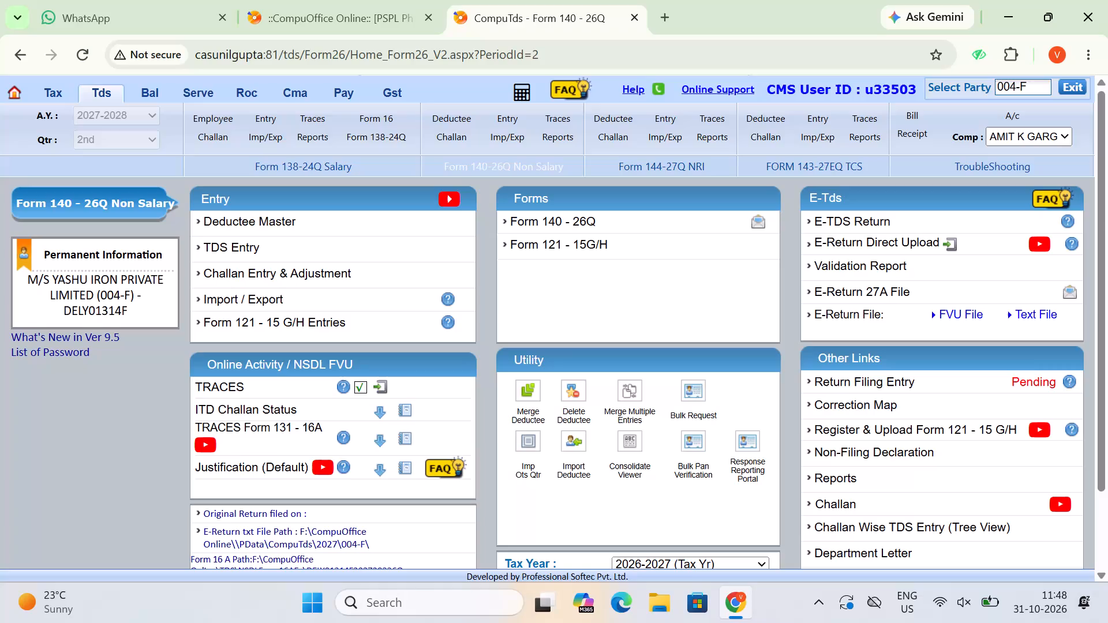
Open the Office Staff folder inside the Google Drive folder on the office network share in File Explorer.
key(alt+Tab)
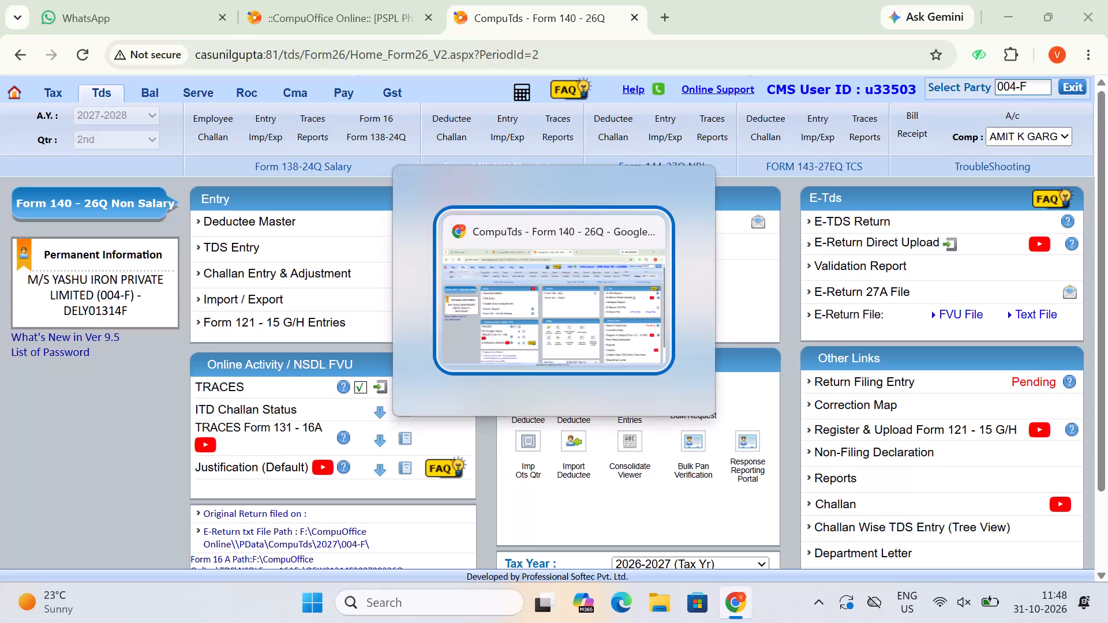
key(super+r)
key(Return)
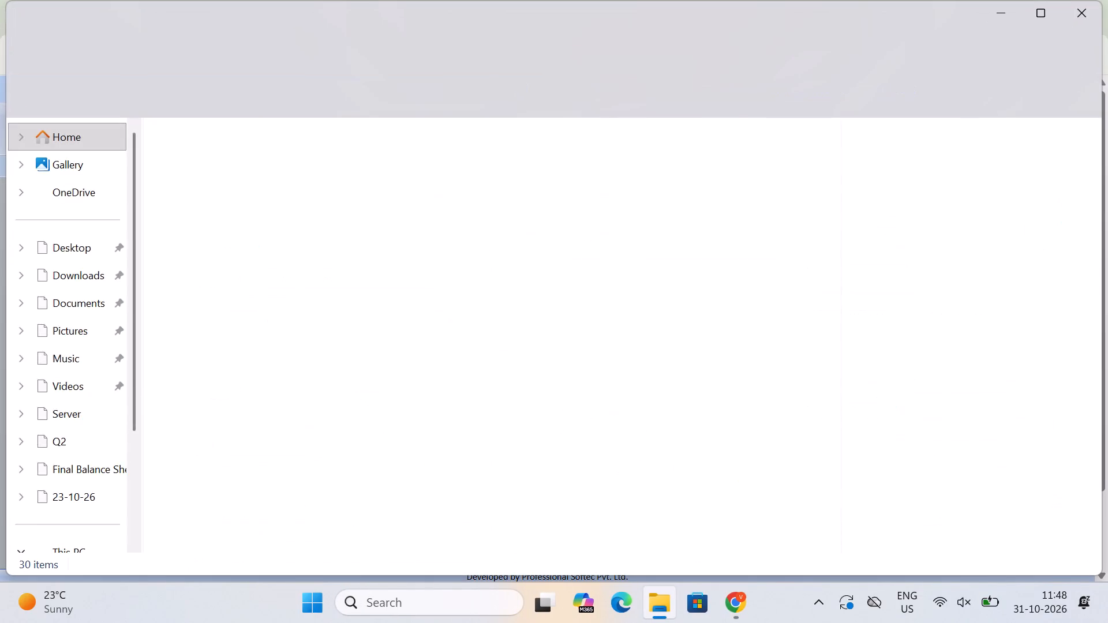
key(Down)
key(Down)
key(Down)
key(Down)
key(Down)
key(Down)
key(Down)
key(Down)
key(Down)
key(Down)
key(Down)
key(Down)
key(Down)
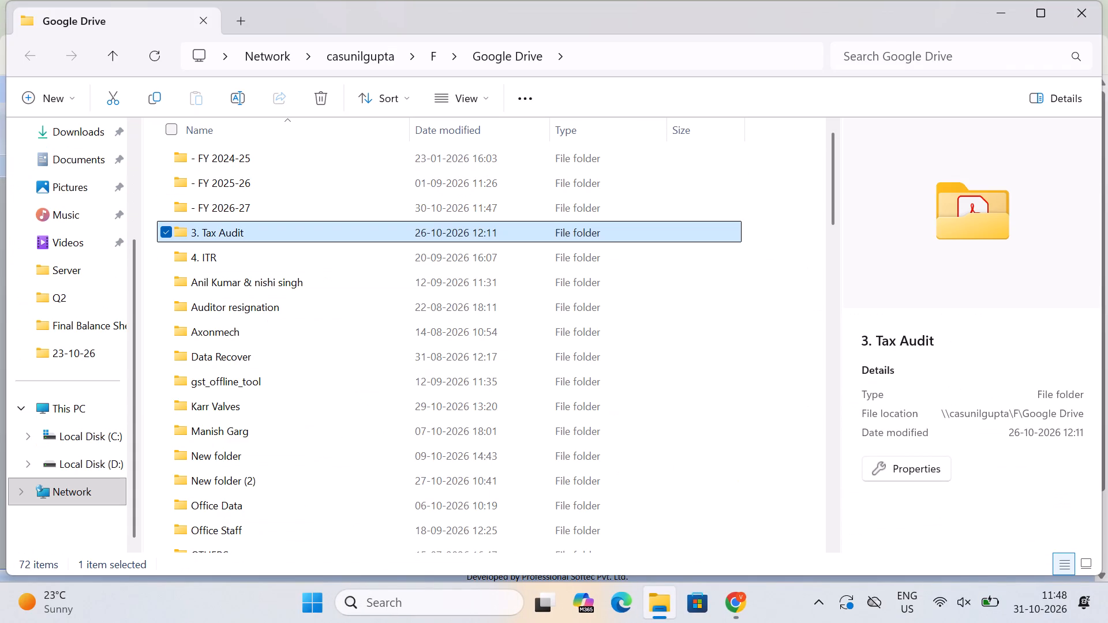
key(Down)
key(Down)
key(Return)
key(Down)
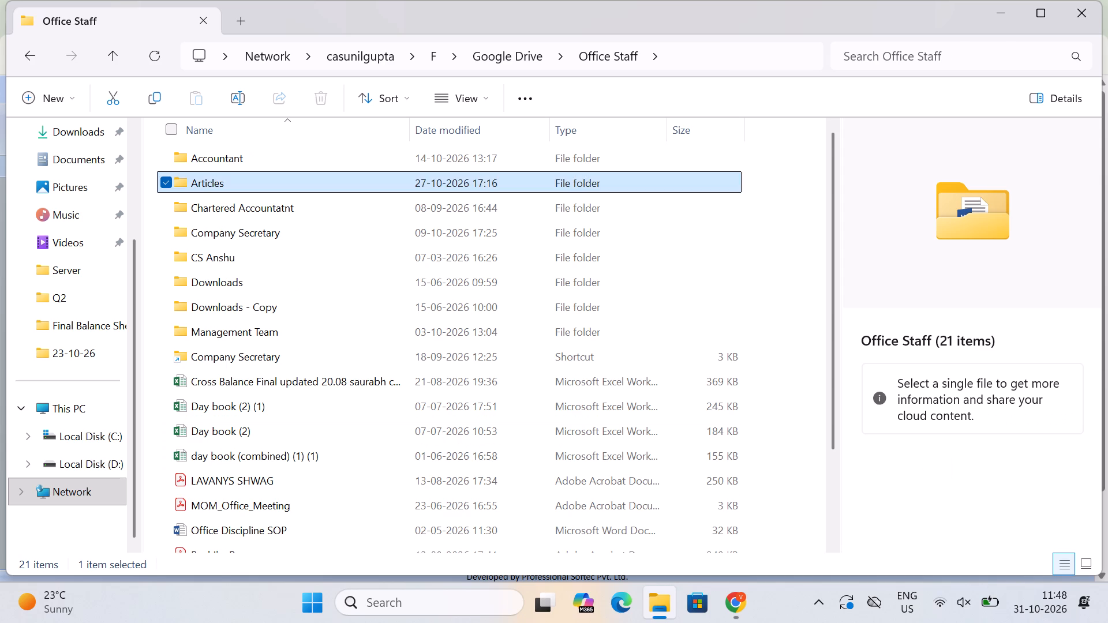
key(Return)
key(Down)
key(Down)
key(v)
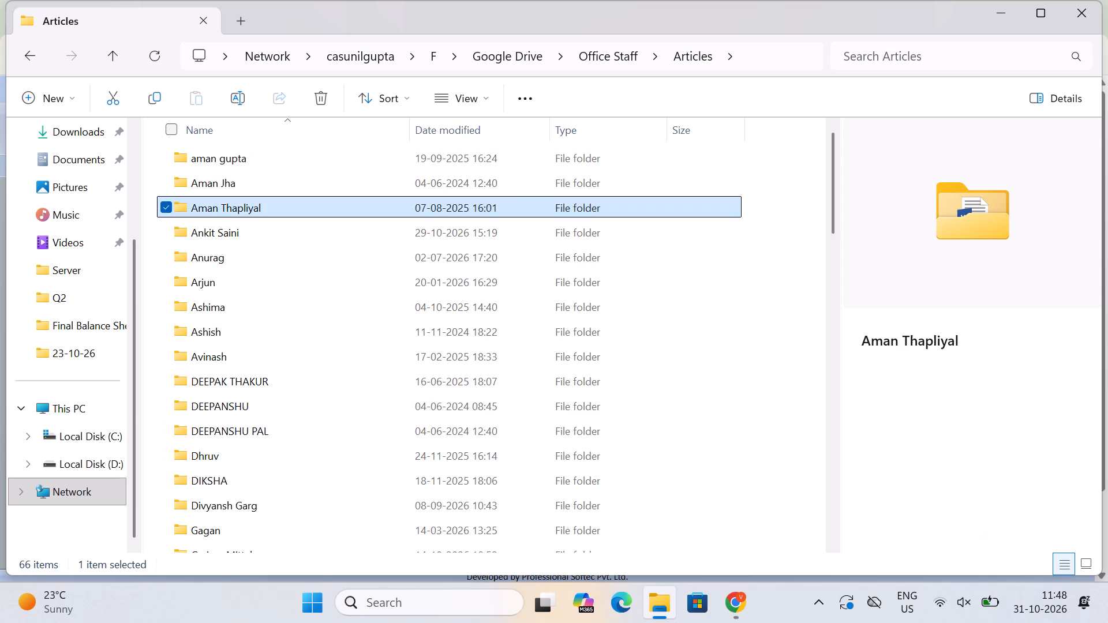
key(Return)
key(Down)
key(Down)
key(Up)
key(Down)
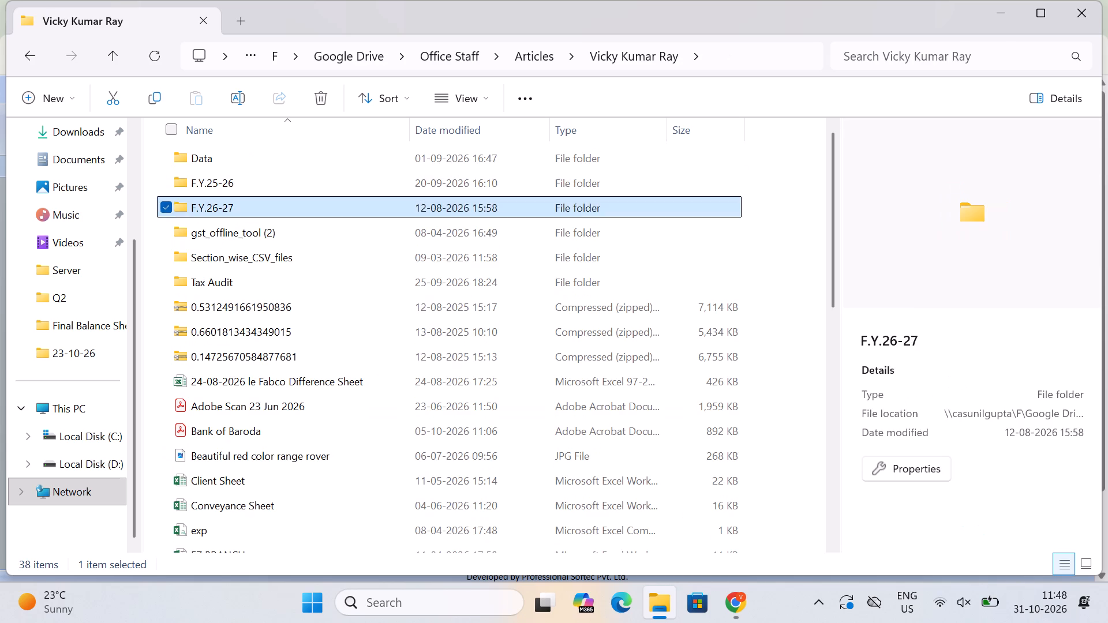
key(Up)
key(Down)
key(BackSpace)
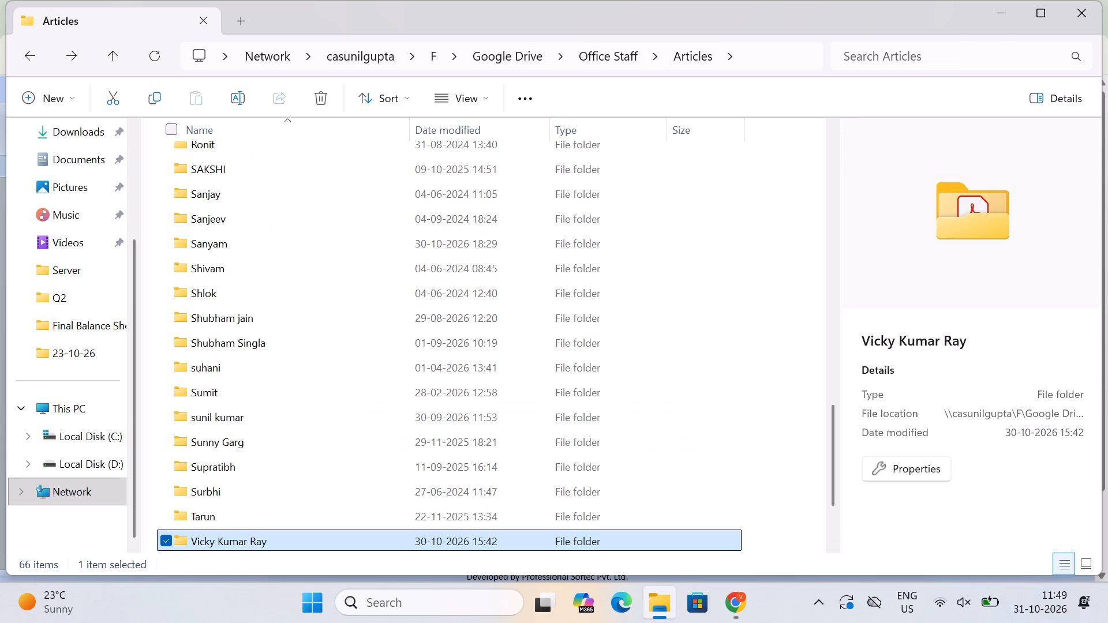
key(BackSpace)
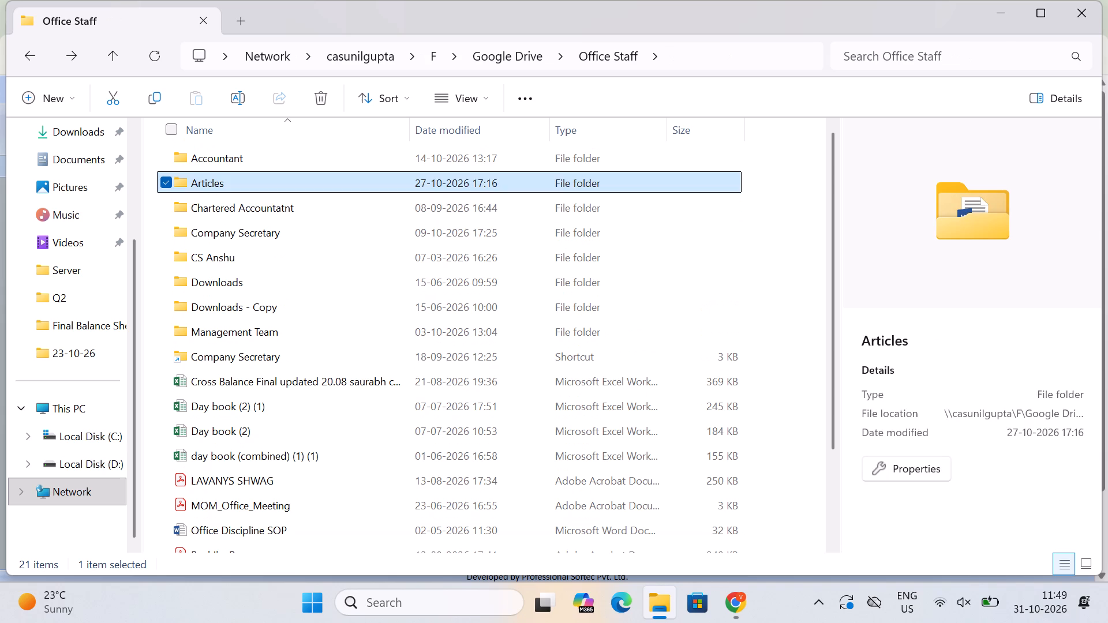
Open the Chartered Accountatnt folder and go into the CA Kusum folder inside it.
key(Down)
key(Down)
key(Up)
key(Return)
key(Down)
key(Down)
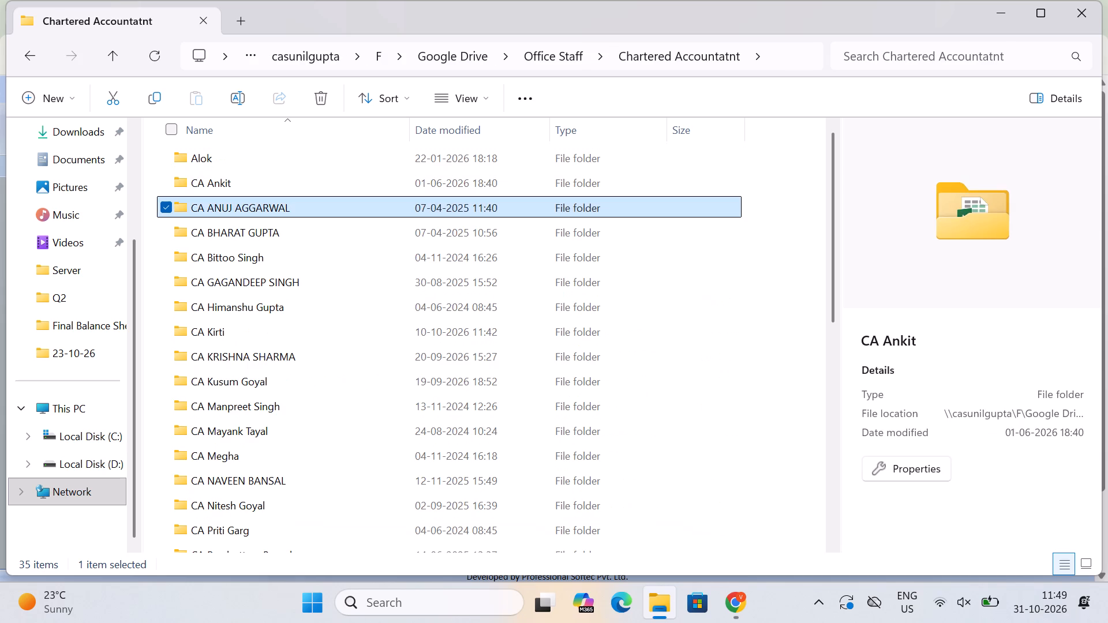
key(v)
key(c)
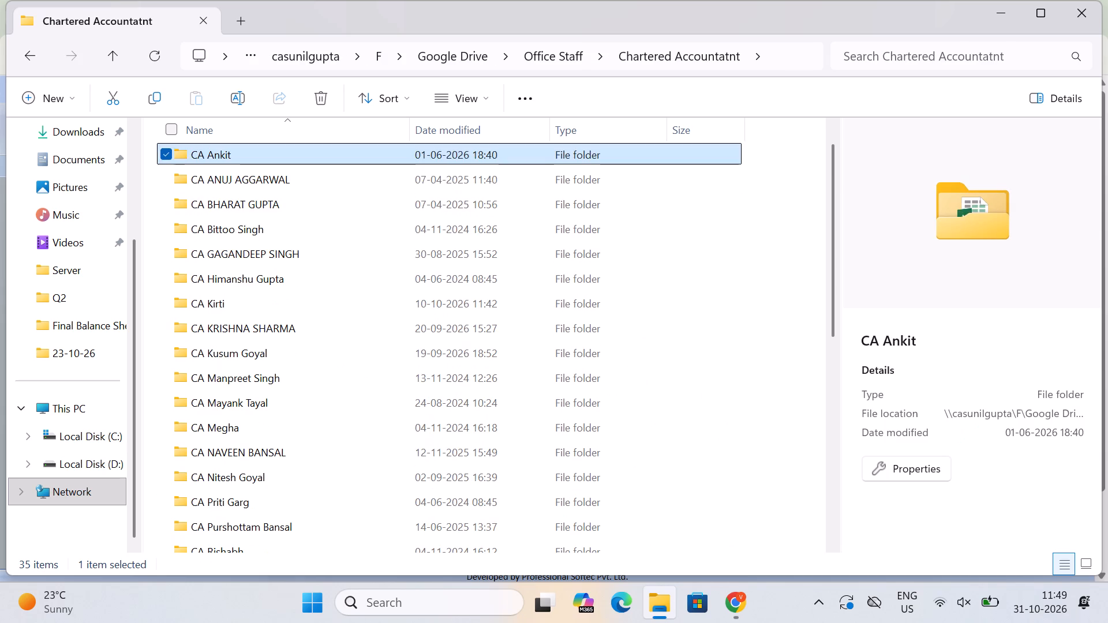
key(Down)
key(Down)
key(Down)
key(Down)
key(Down)
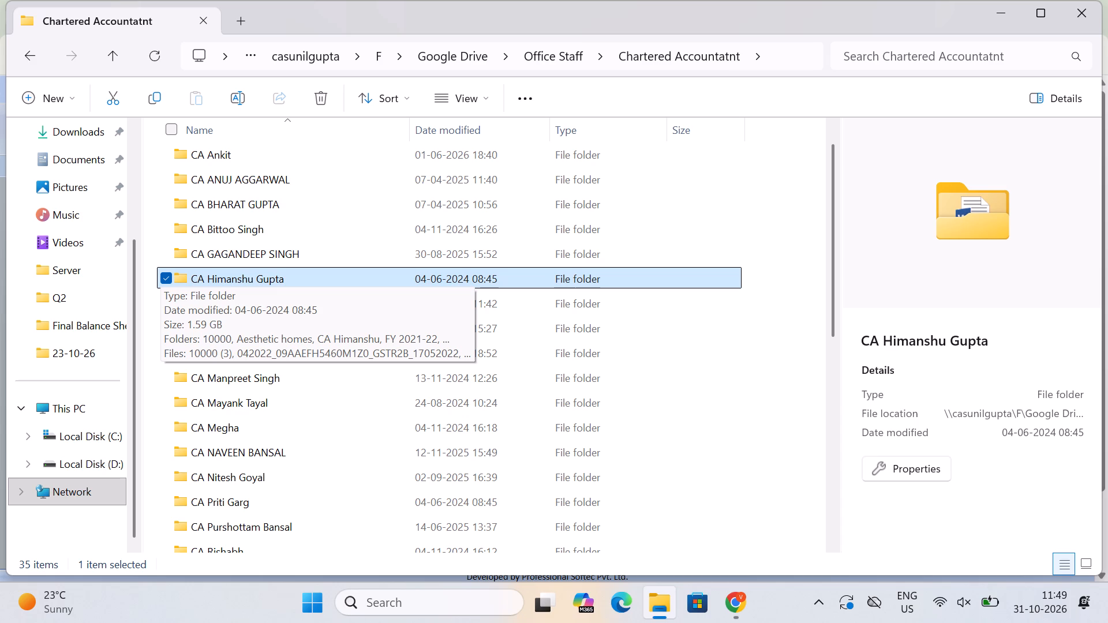
key(Down)
key(Down)
key(Down)
key(Return)
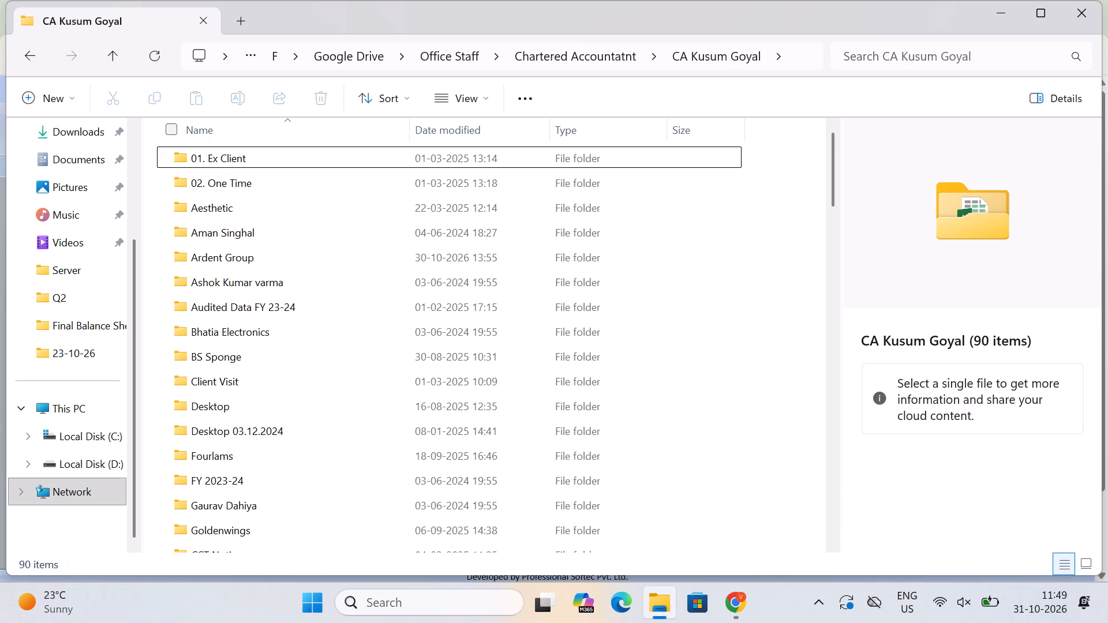
Find and open the PPSG client folder.
key(Down)
key(Down)
key(Down)
key(Down)
key(Down)
key(Down)
key(Down)
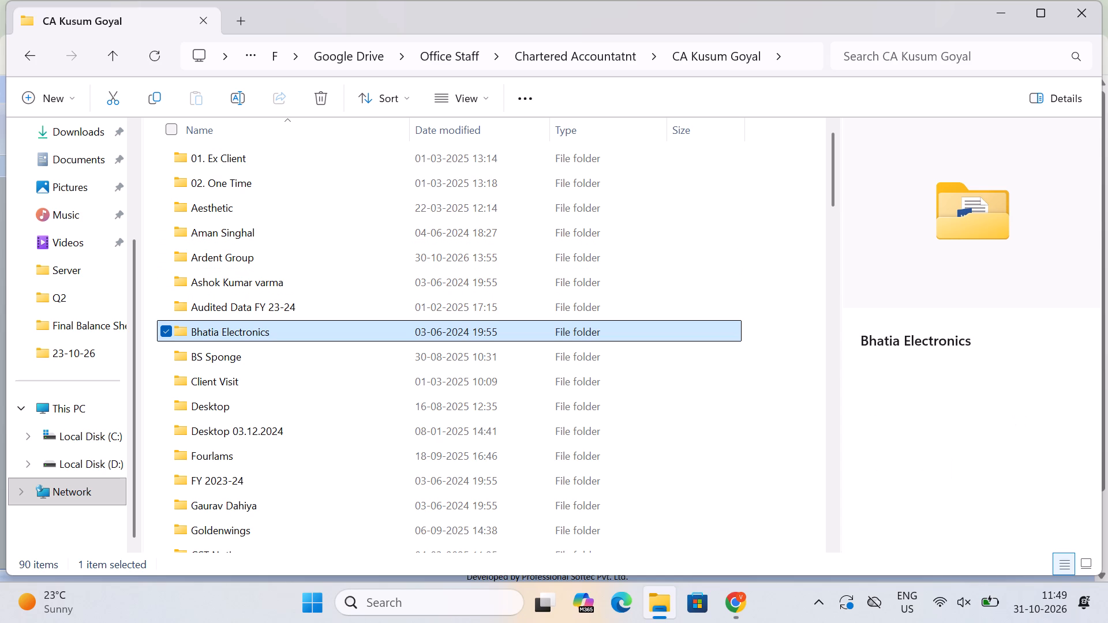
text(psg)
key(Down)
key(Return)
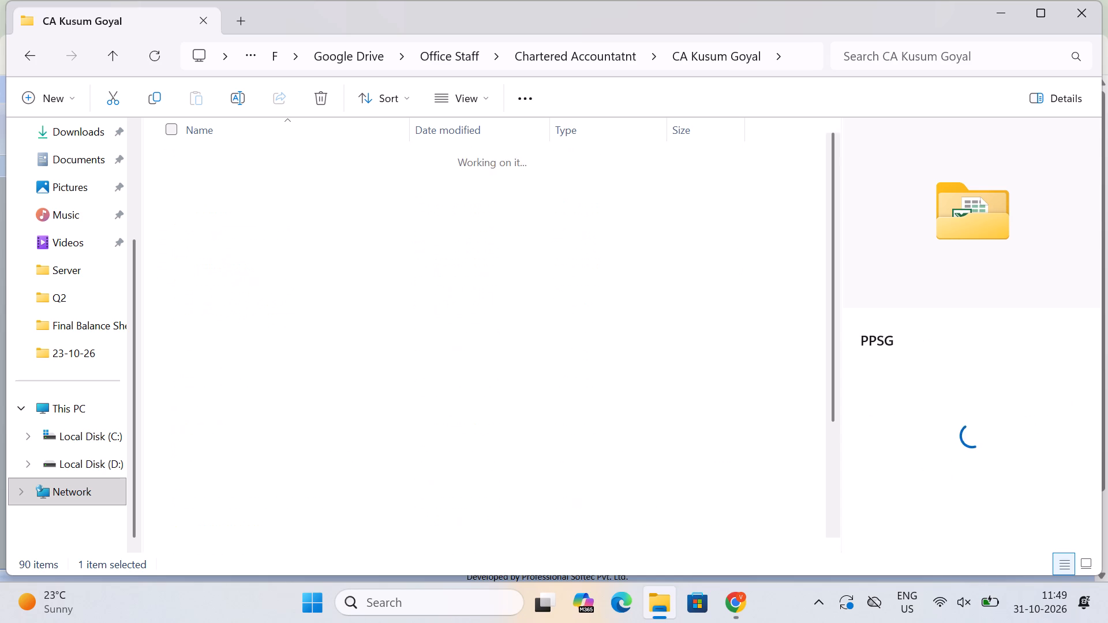
Open the Income Tax FY 2025-26 folder within PPSG.
key(Down)
key(Down)
key(Down)
key(Down)
key(Down)
key(Down)
key(Down)
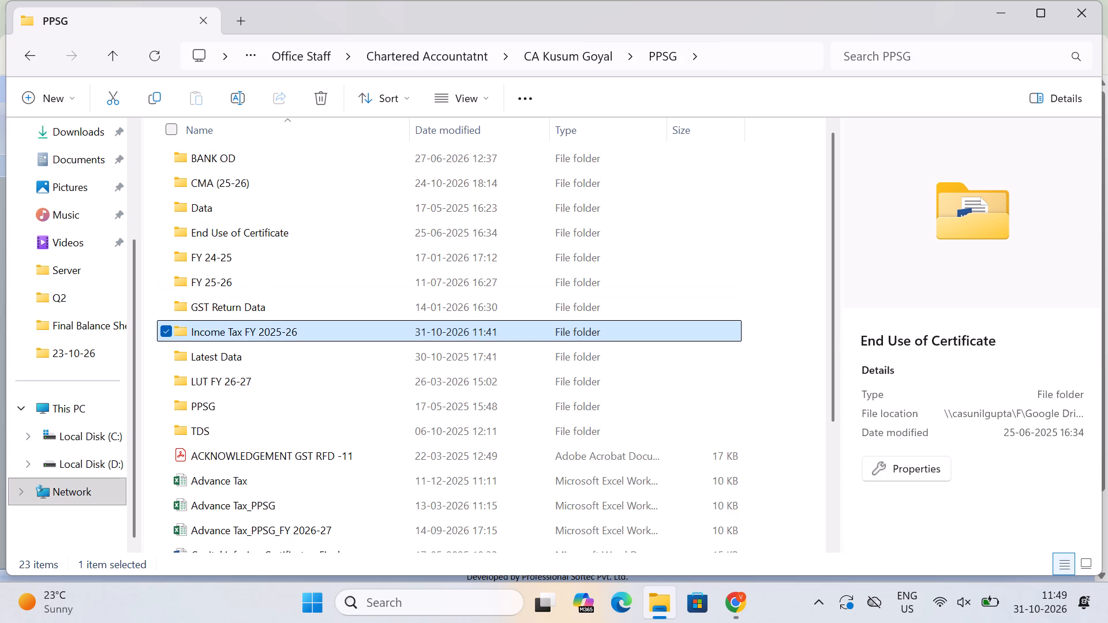
key(Return)
Check the ratios on the ARI sheet of the Financial Statements FY (2025-26)_PPSG Final workbook and close that workbook.
key(Down)
key(Down)
key(Down)
key(Down)
key(Down)
key(Down)
key(Down)
key(Down)
key(Down)
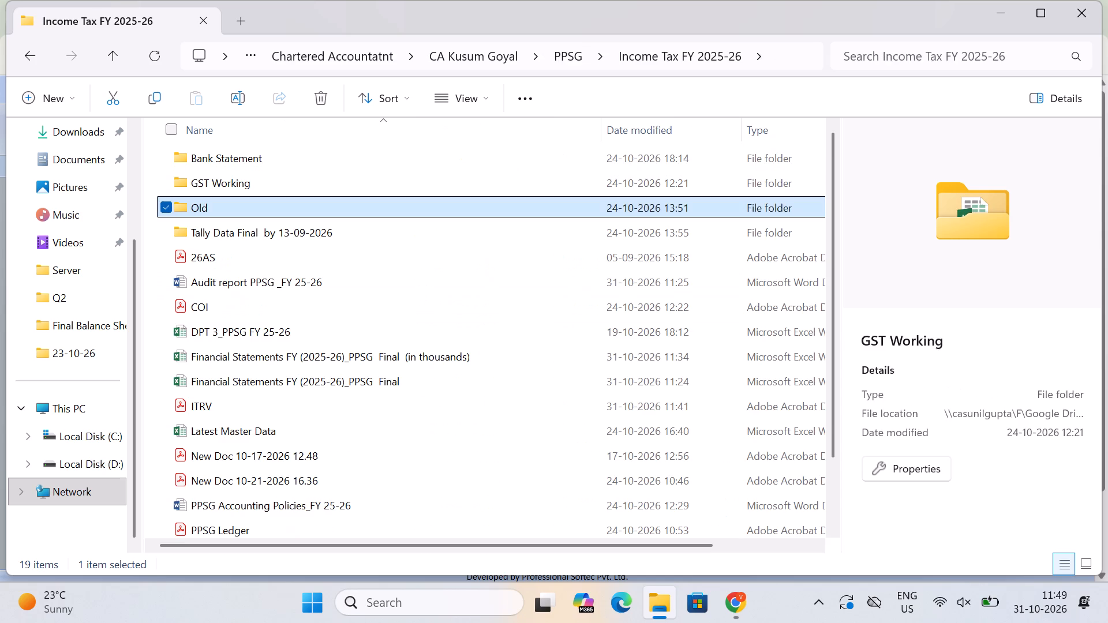
key(Up)
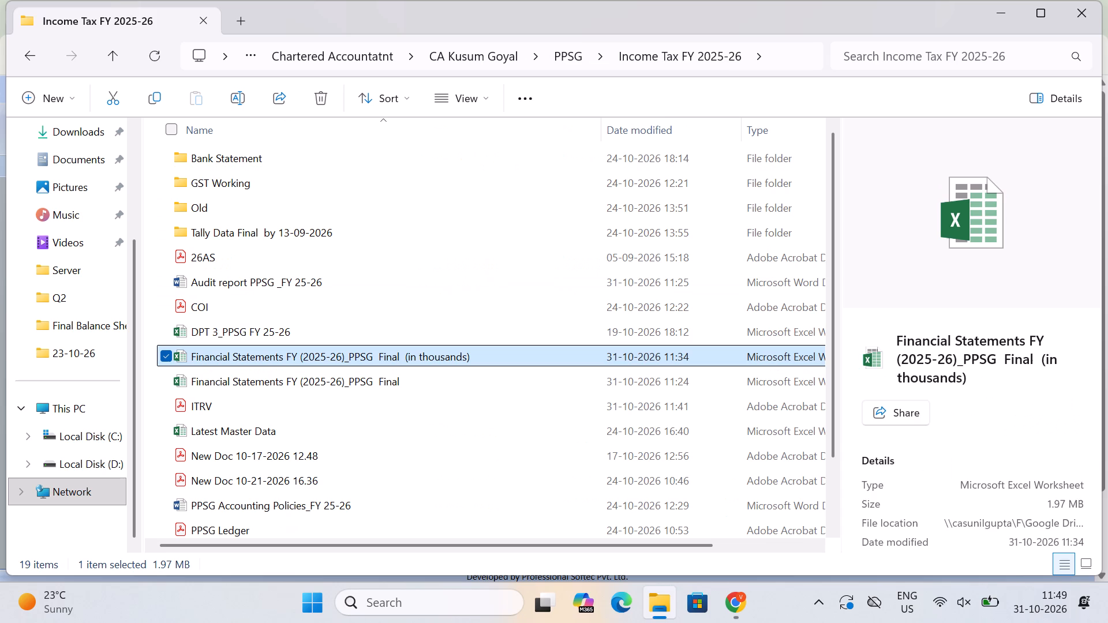
key(Down)
key(Return)
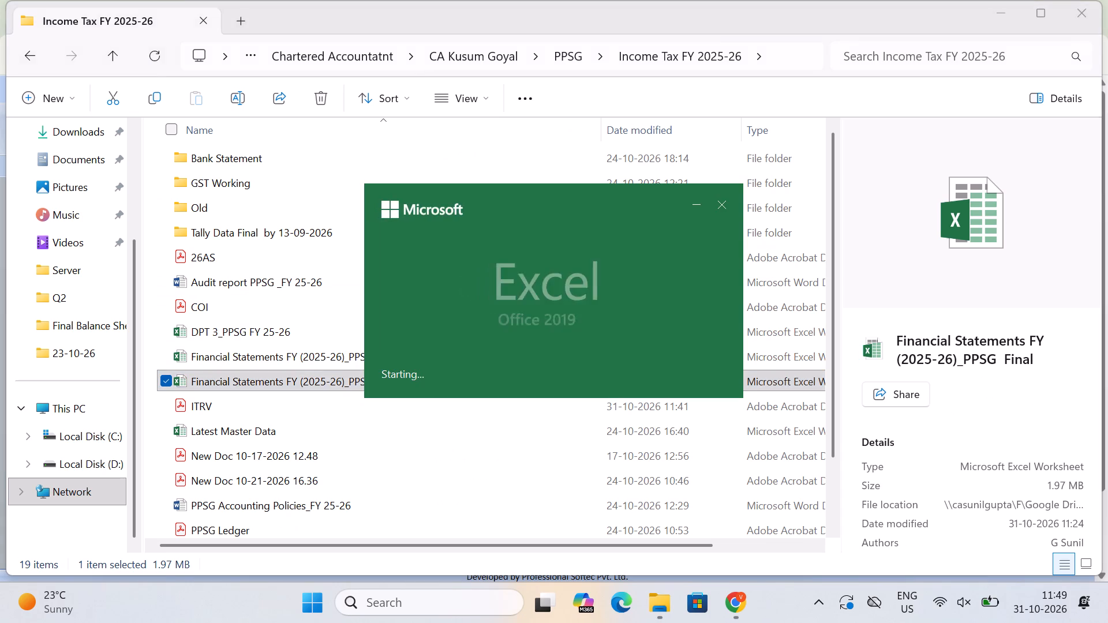
click(787, 266)
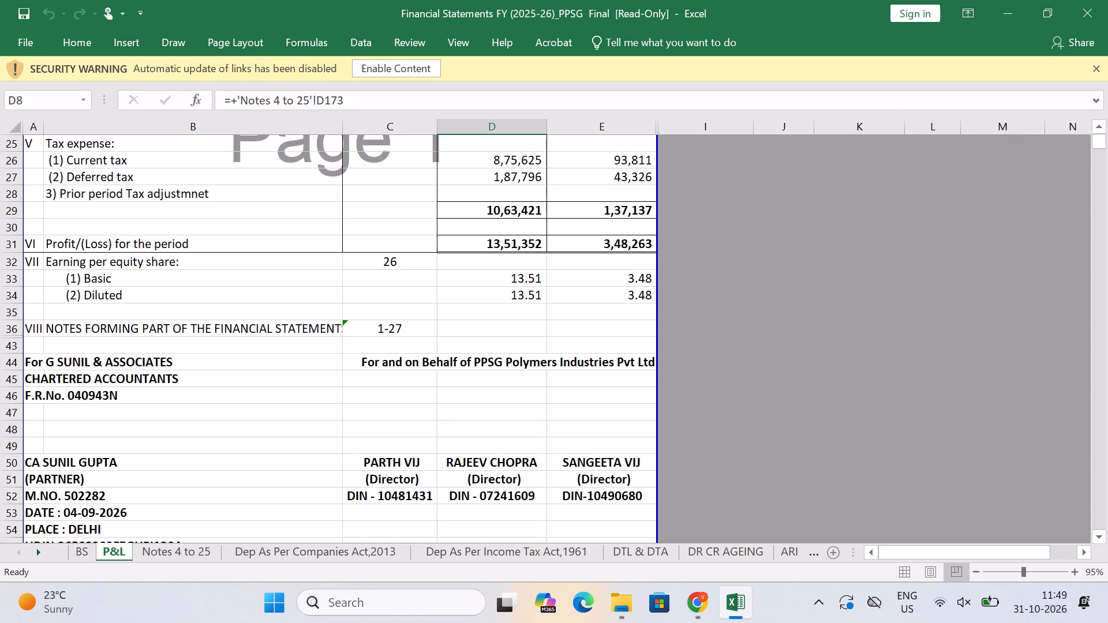
click(790, 551)
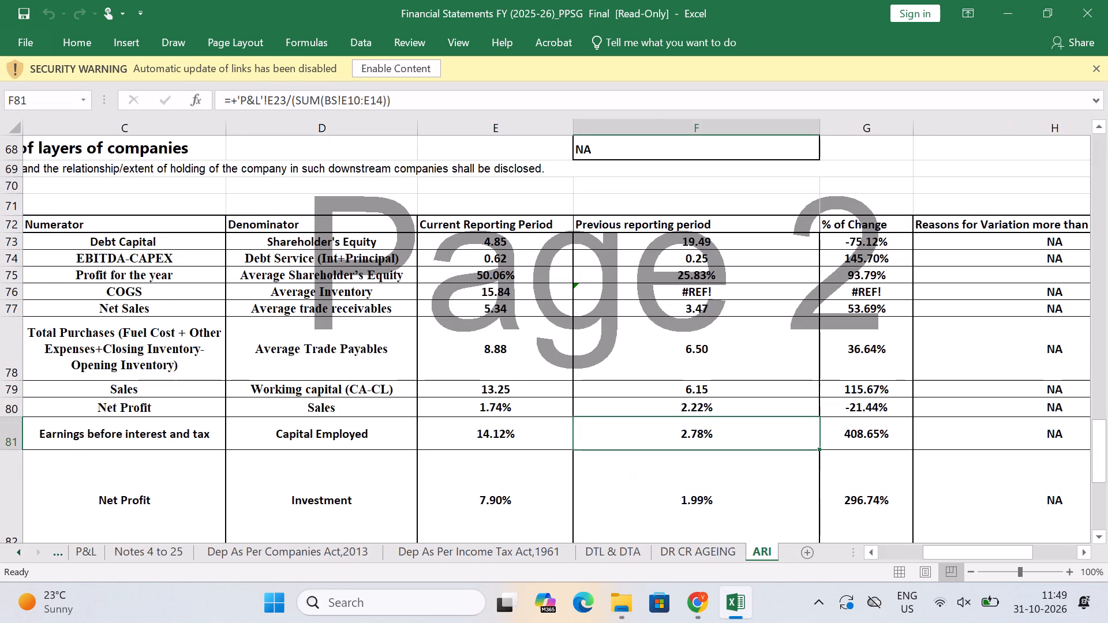
scroll(671, 451, down, 1)
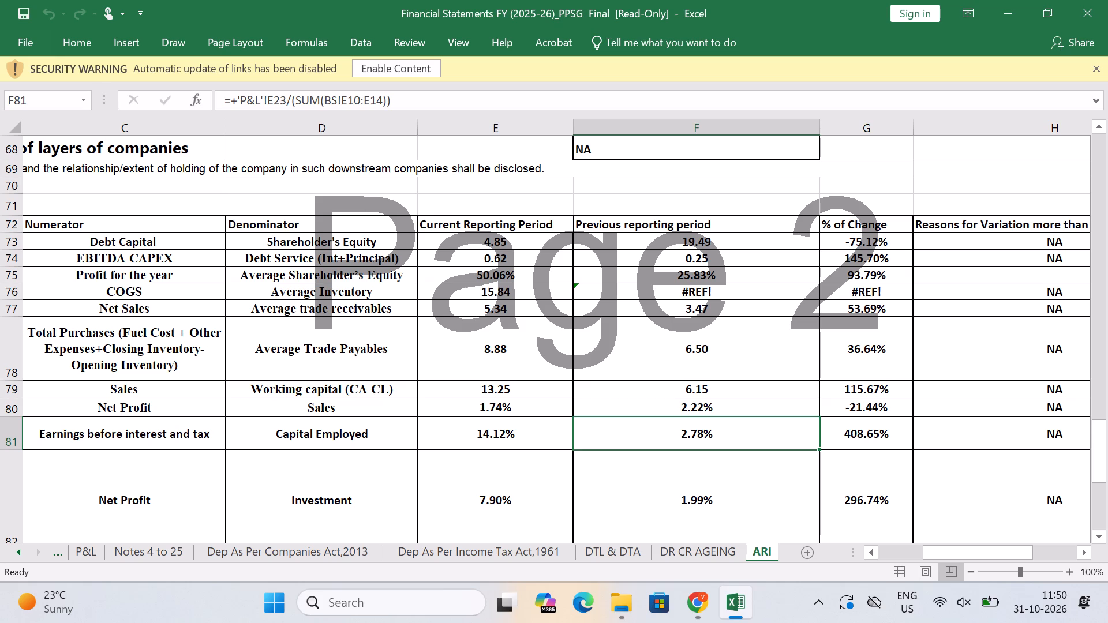
key(alt+Tab)
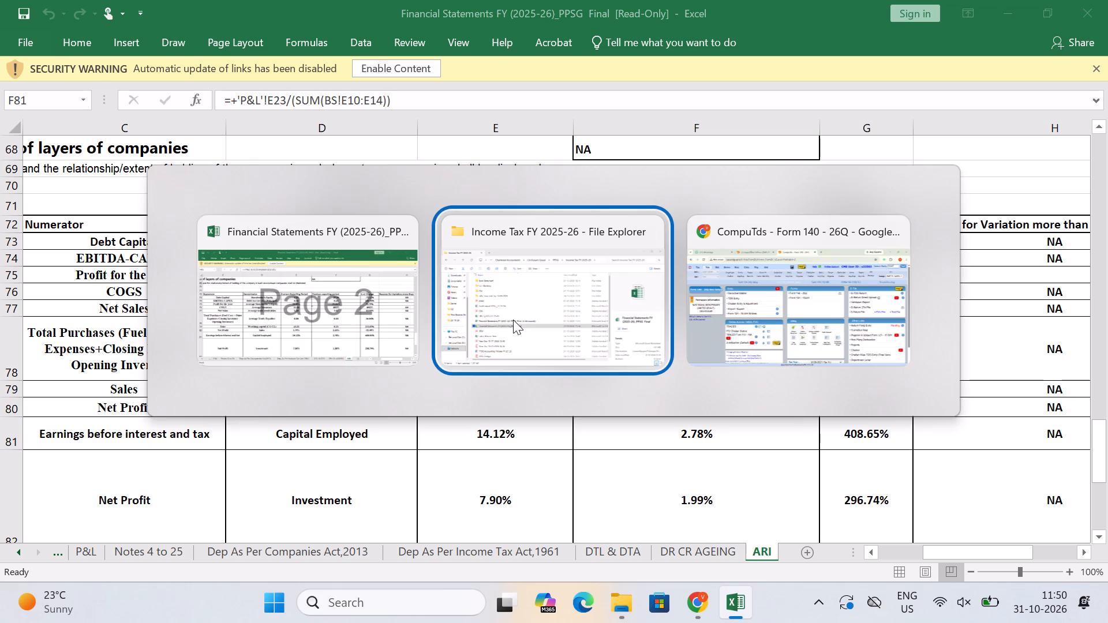
key(alt+Left)
click(1088, 14)
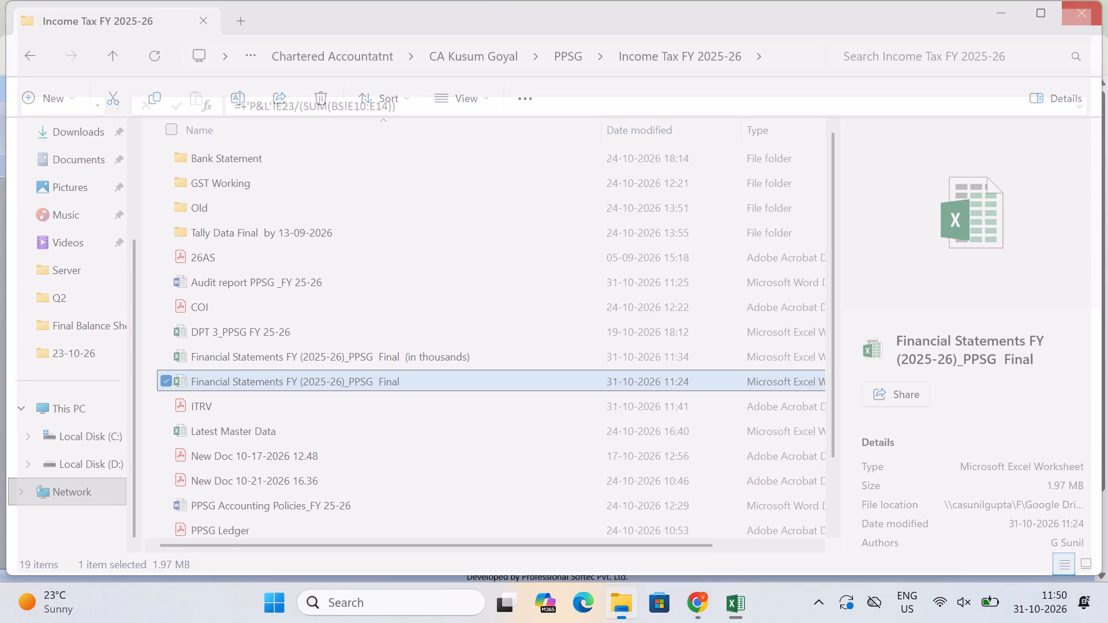
key(alt+Tab)
key(alt+Left)
Open Financial Statements FY (2025-26)_PPSG Final (in thousands), enable its content and make it a trusted document.
key(Up)
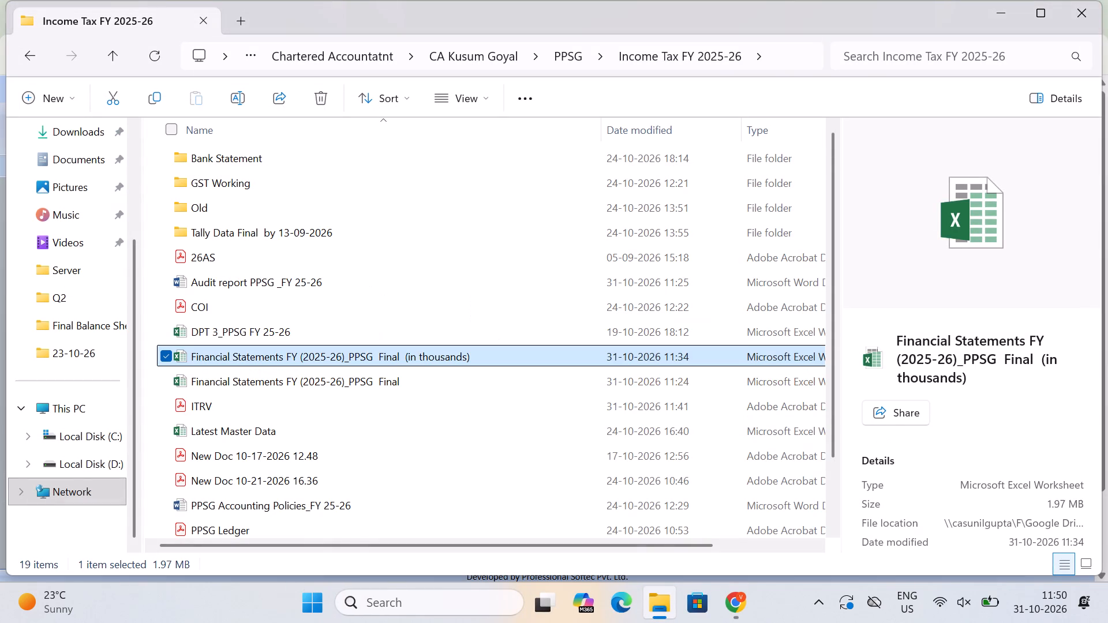
key(Return)
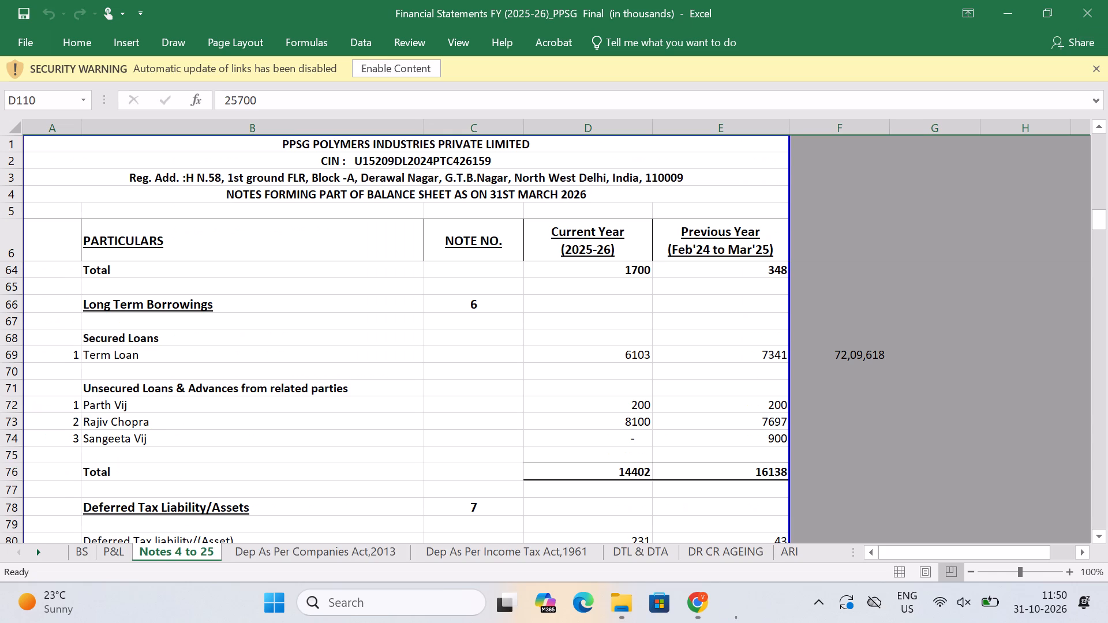
click(388, 66)
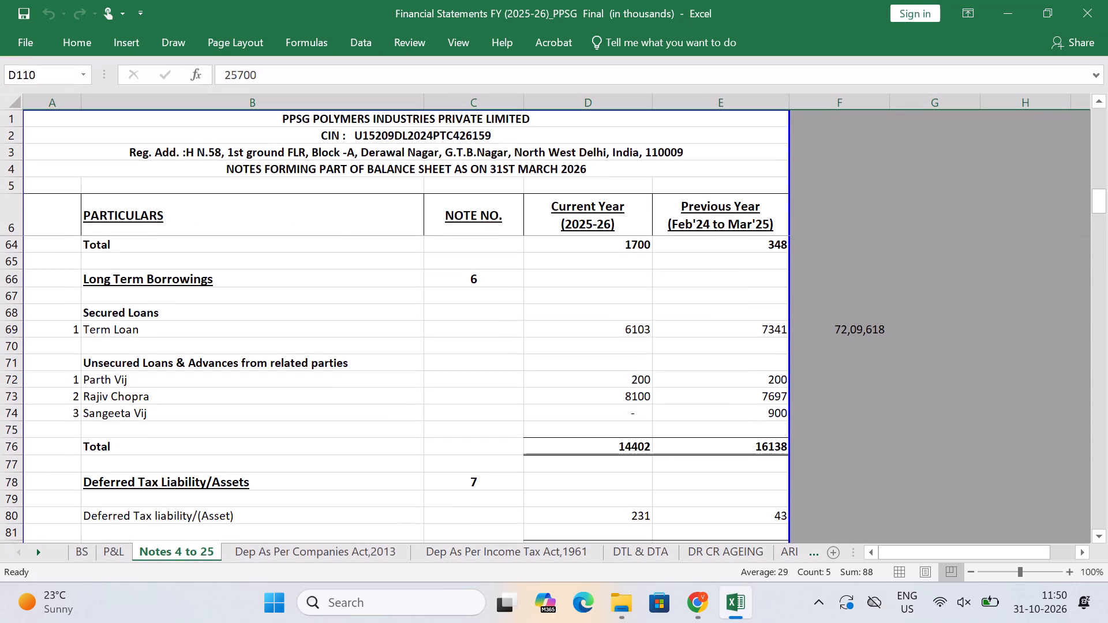
click(518, 350)
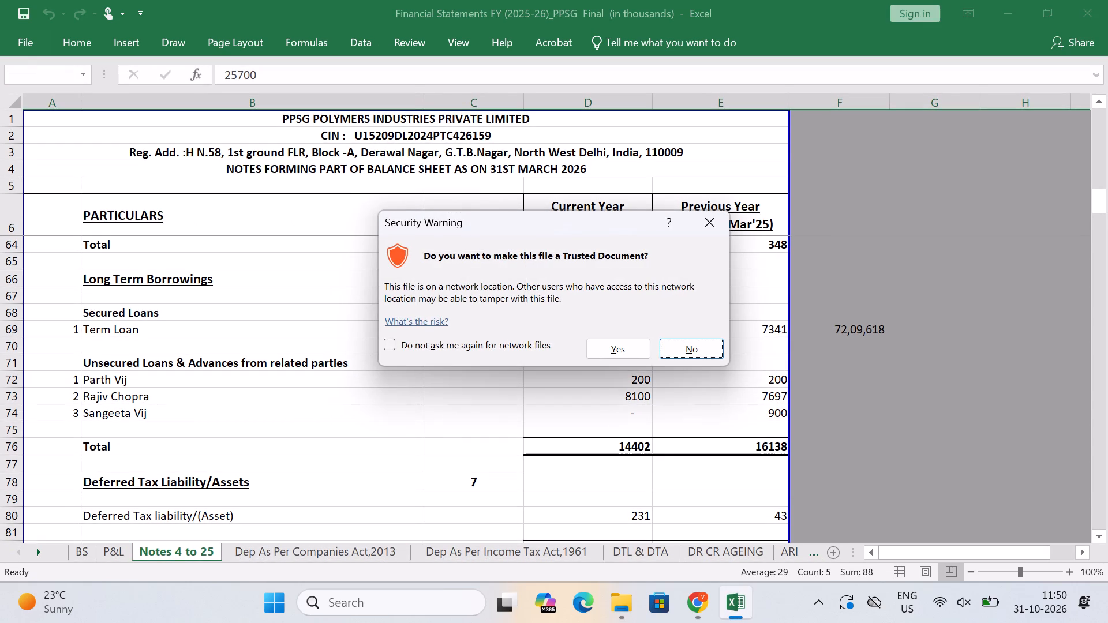
click(608, 350)
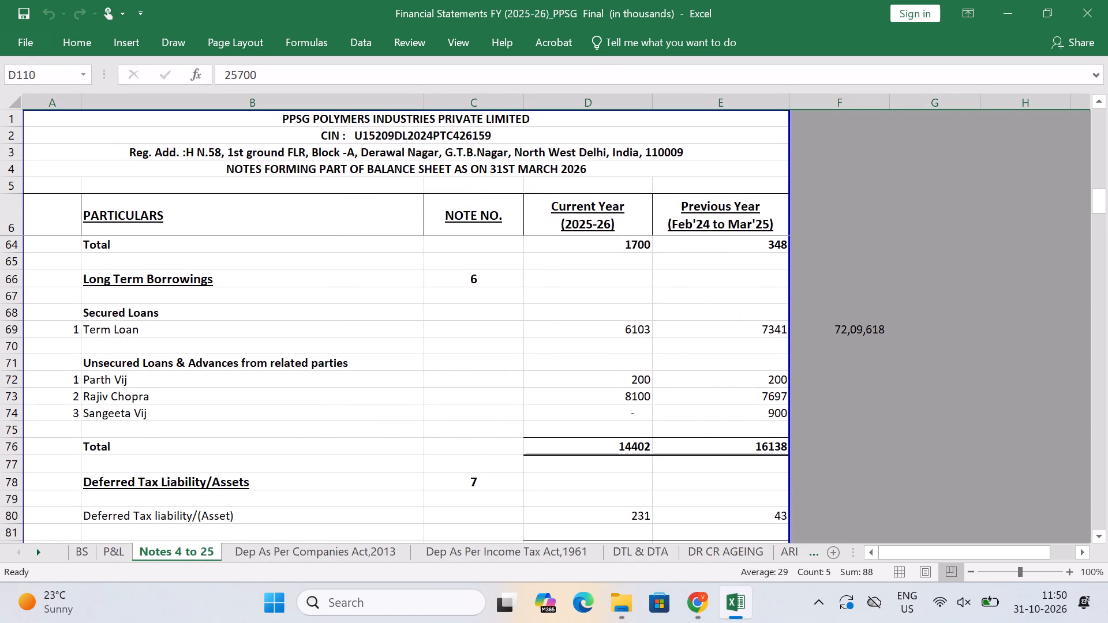
On the ARI sheet, replace the previous-period Inventory Turnover Ratio formula with P&L E14+E15 divided by (Notes 4 to 25 E200+E201).
click(791, 554)
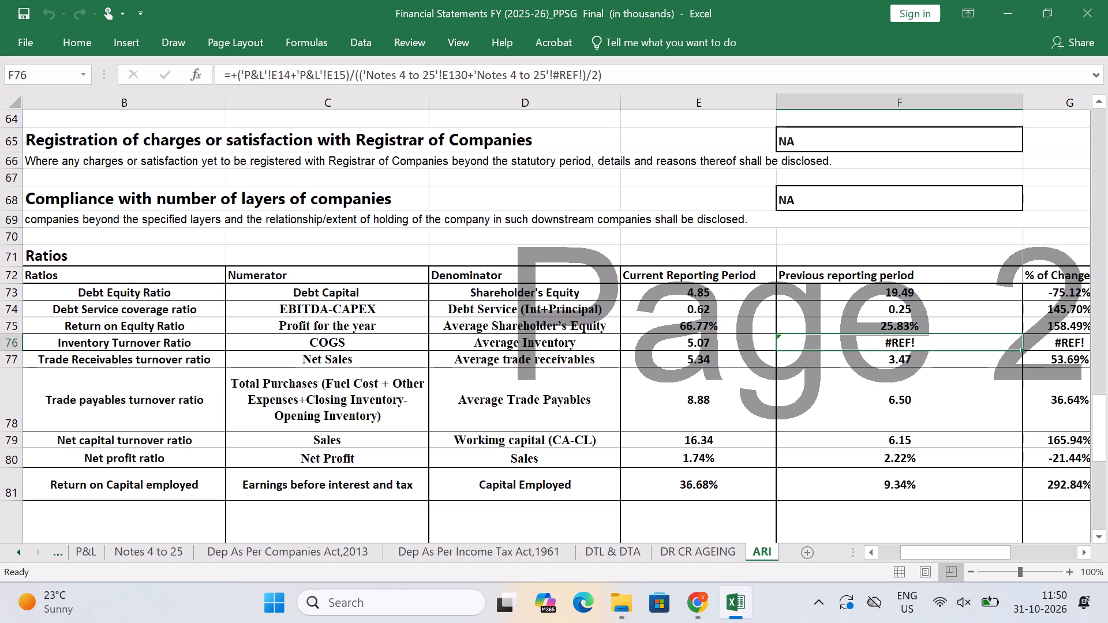
key(equal)
key(Escape)
key(Delete)
key(equal)
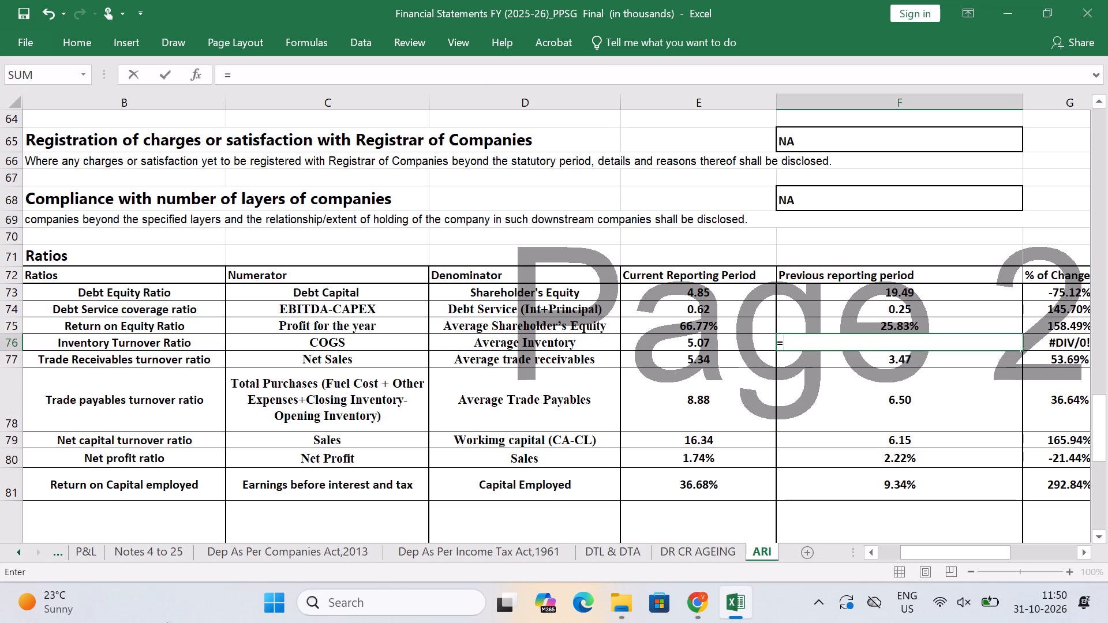
click(78, 550)
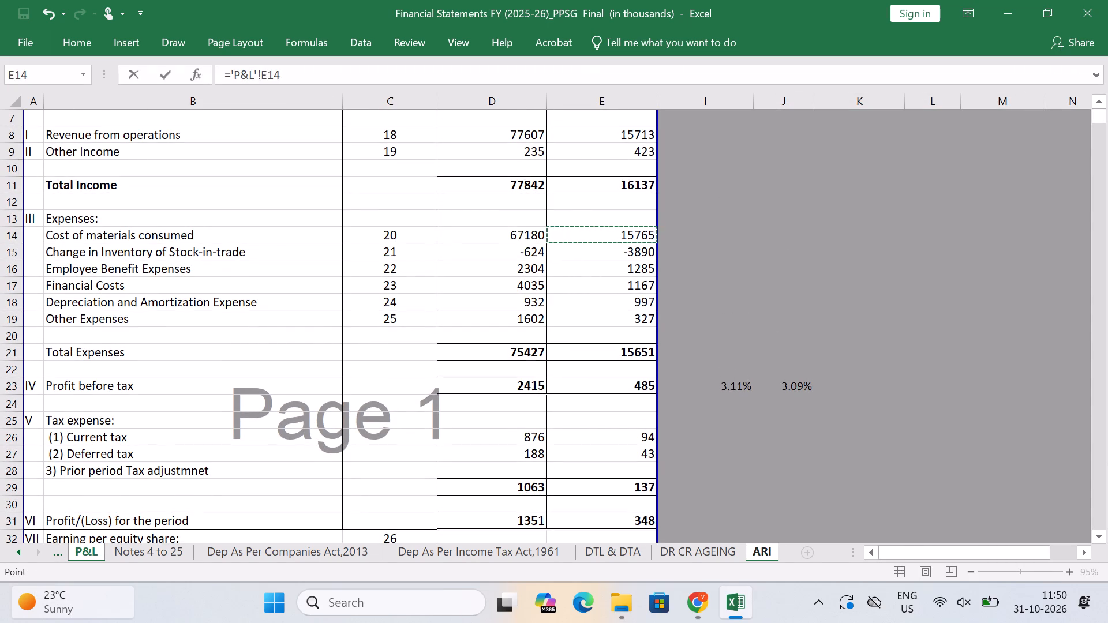
key(shift+plus)
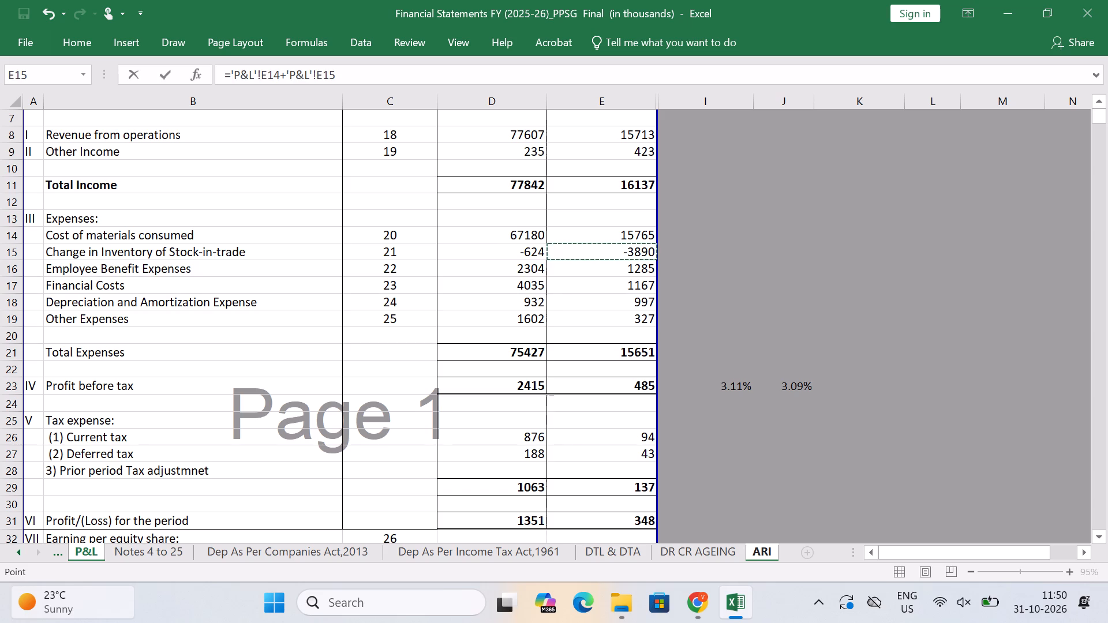
key(slash)
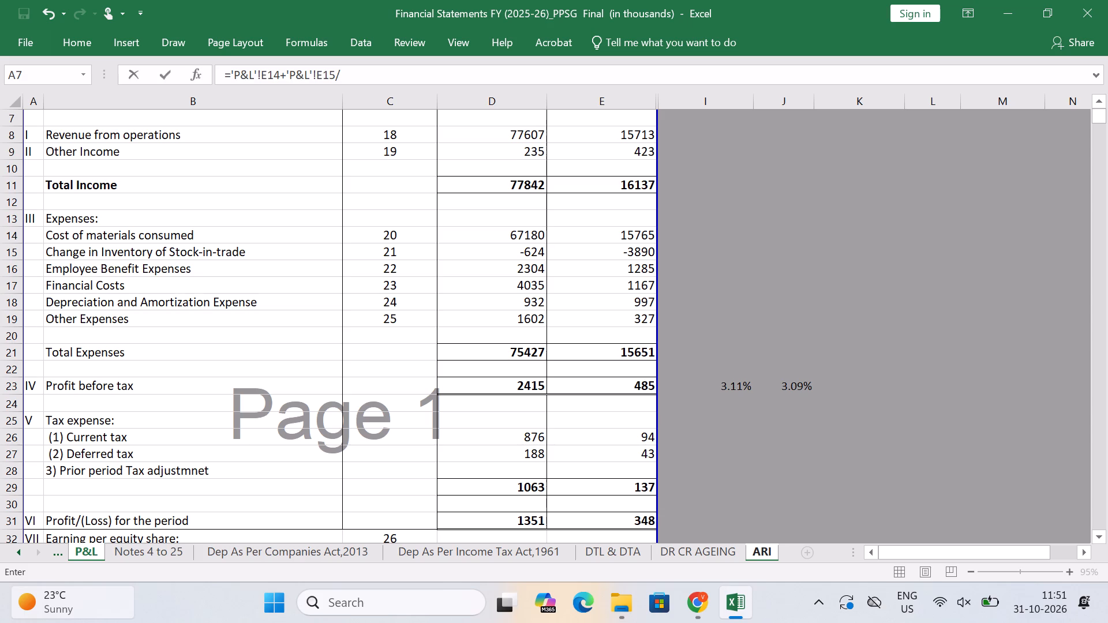
key(shift+parenleft)
click(147, 565)
click(159, 551)
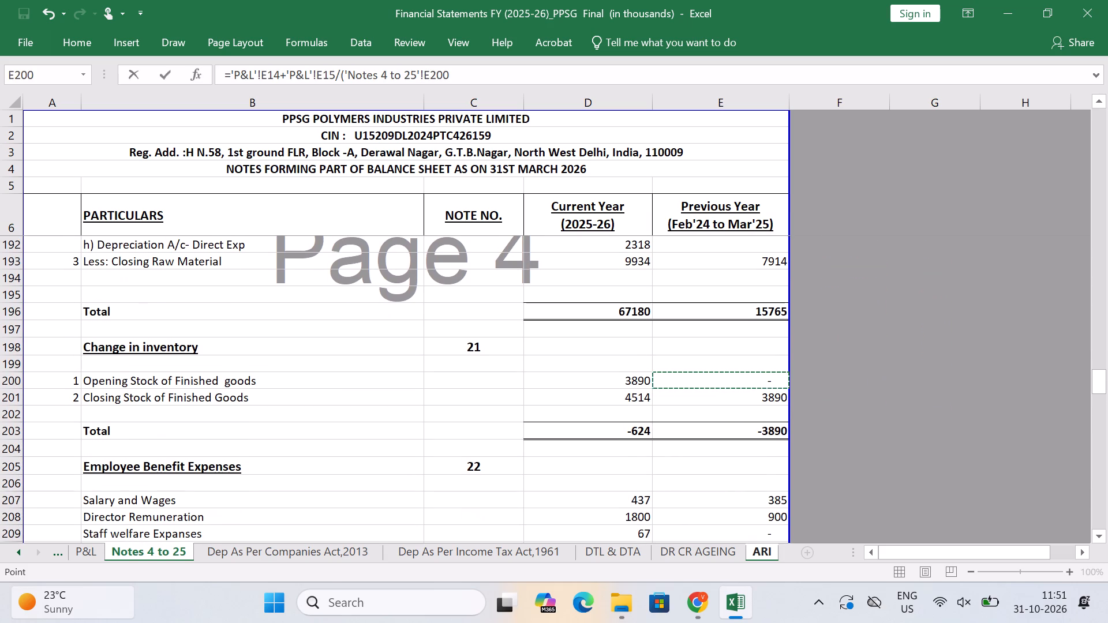
key(shift+plus)
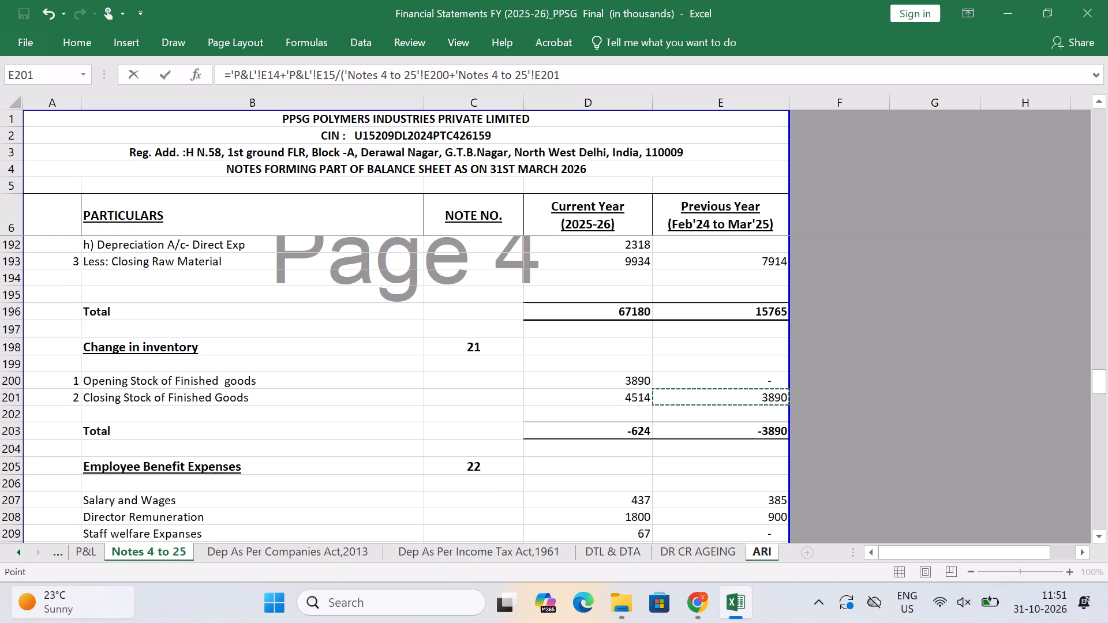
key(shift+parenright)
key(Return)
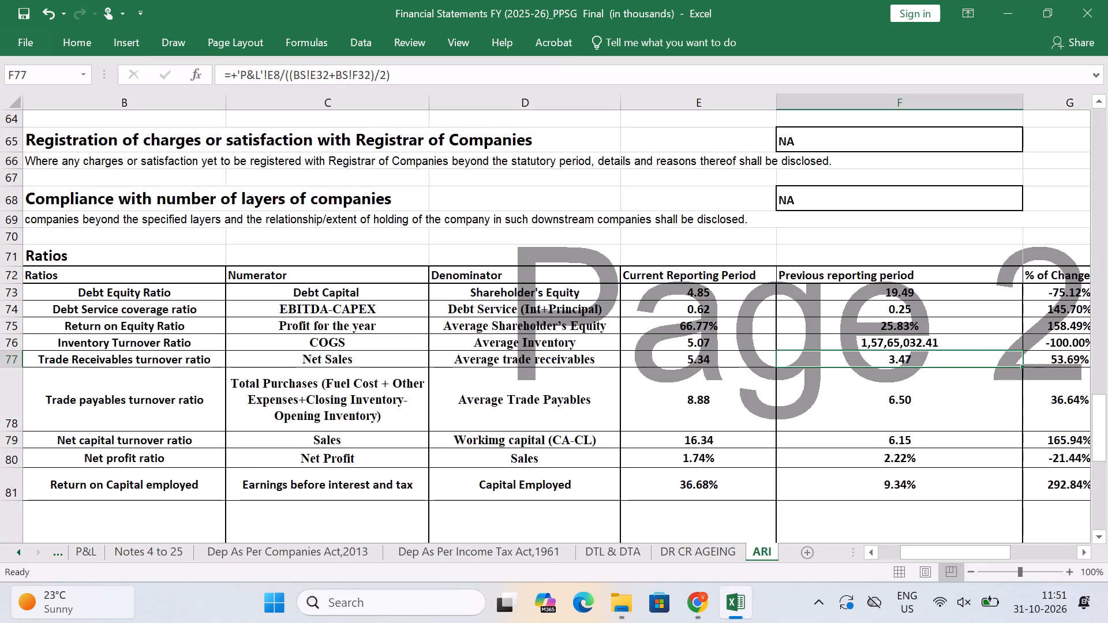
Enclose the numerator 'P&L'!E14+'P&L'!E15 in parentheses in the previous-period Inventory Turnover Ratio formula in F76.
key(Up)
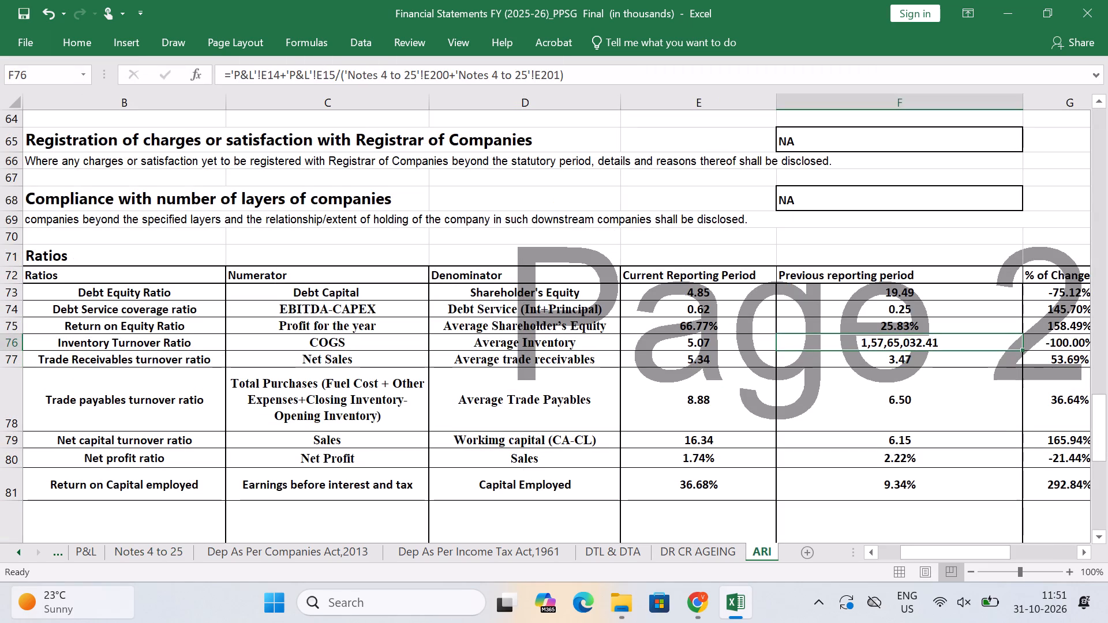
key(Left)
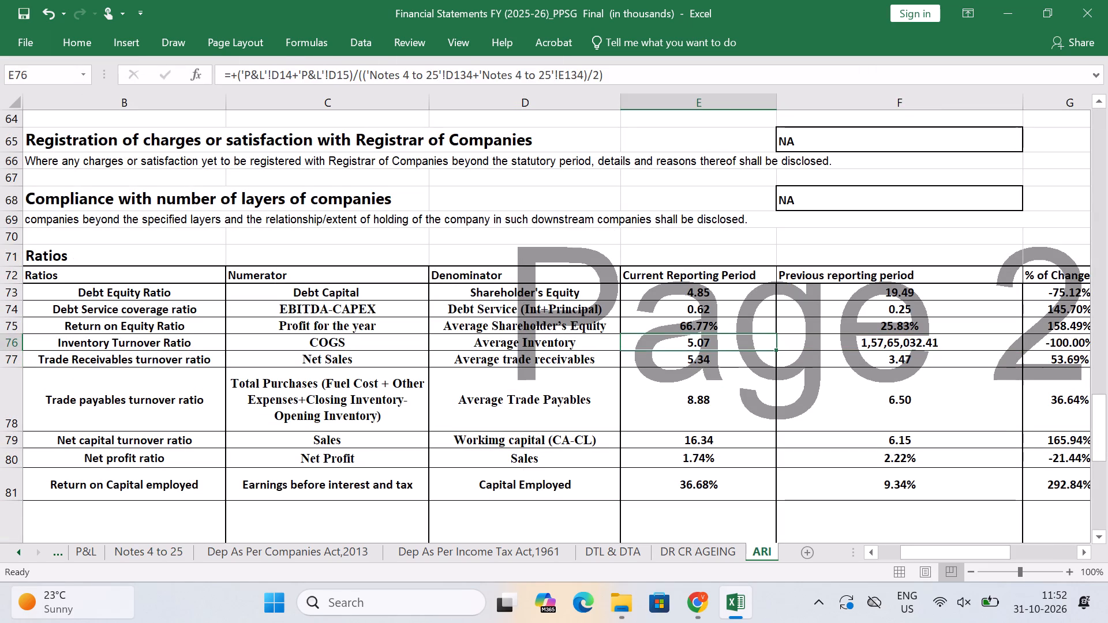
key(Right)
key(F2)
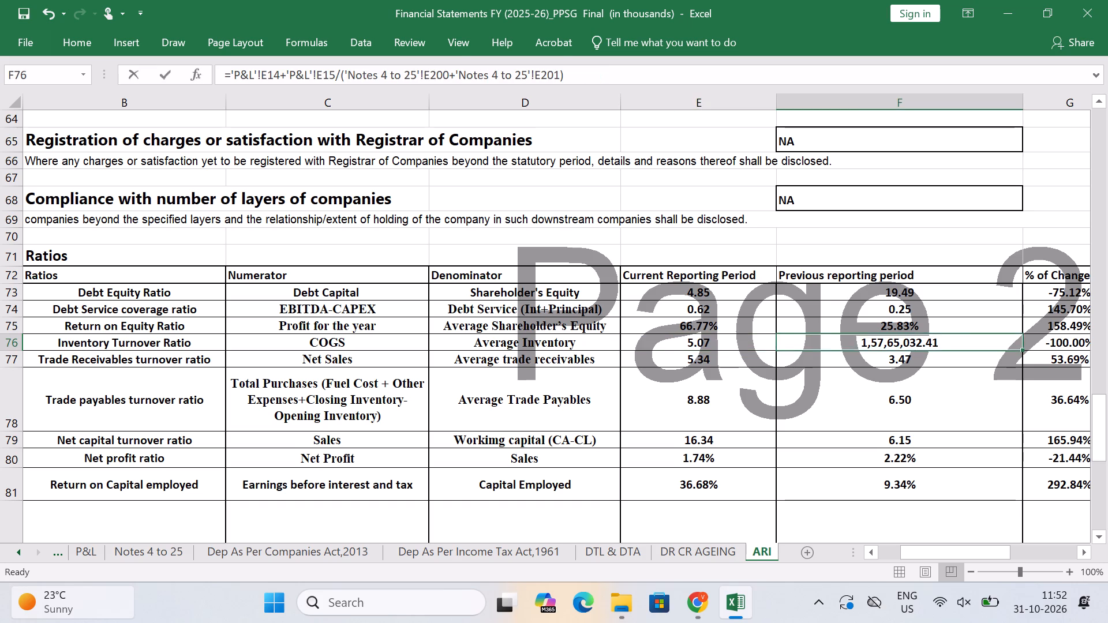
key(Left)
key(Left)
key(Left)
key(Left)
key(Left)
key(Left)
key(Left)
key(Left)
key(Left)
key(Left)
key(Left)
key(Left)
key(Left)
key(Left)
key(Left)
key(Left)
key(Left)
key(Left)
key(Left)
key(Left)
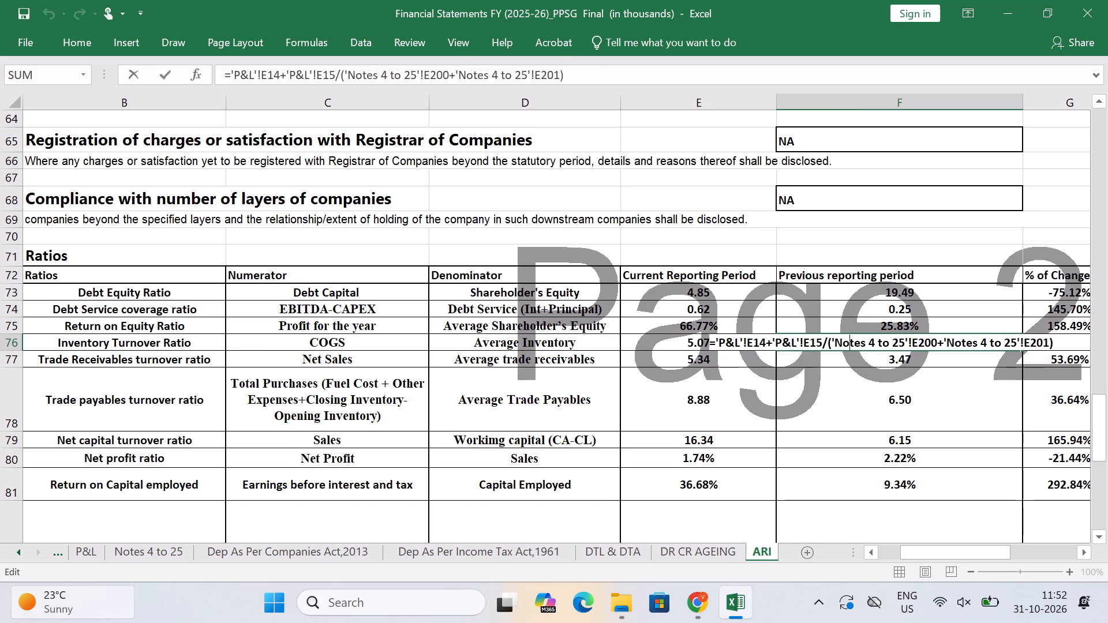
key(Left)
key(Left)
key(shift+parenright)
key(Left)
key(Left)
key(Left)
key(Left)
key(Left)
key(Left)
key(Left)
key(Left)
key(Left)
key(Left)
key(Left)
key(Left)
key(Left)
key(Left)
key(Left)
key(Left)
key(Left)
key(Left)
key(Left)
key(Left)
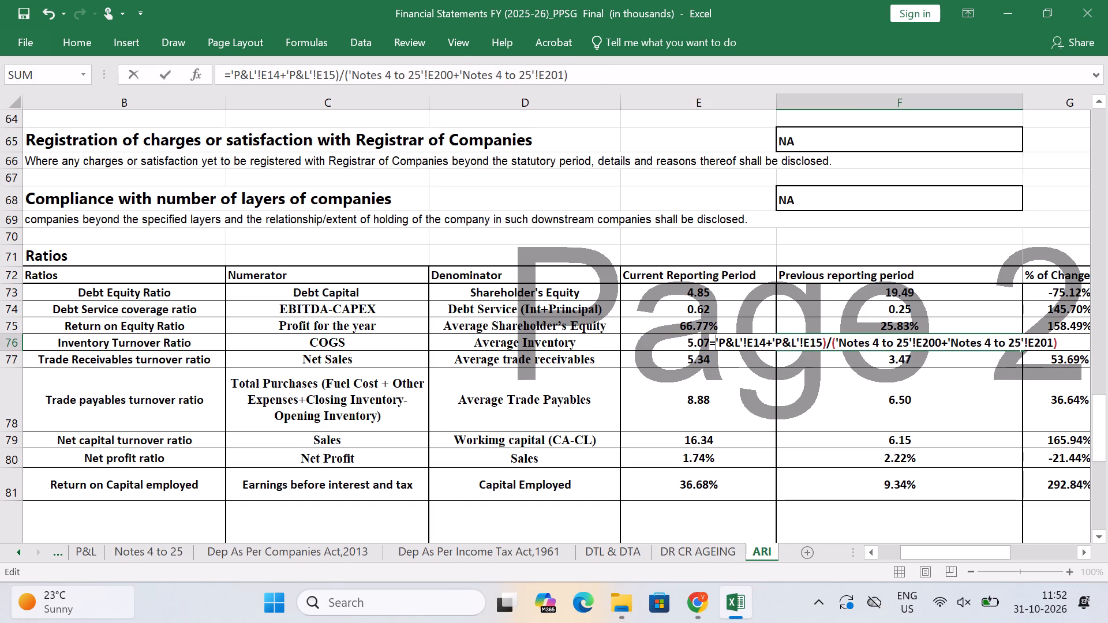
key(Right)
key(9)
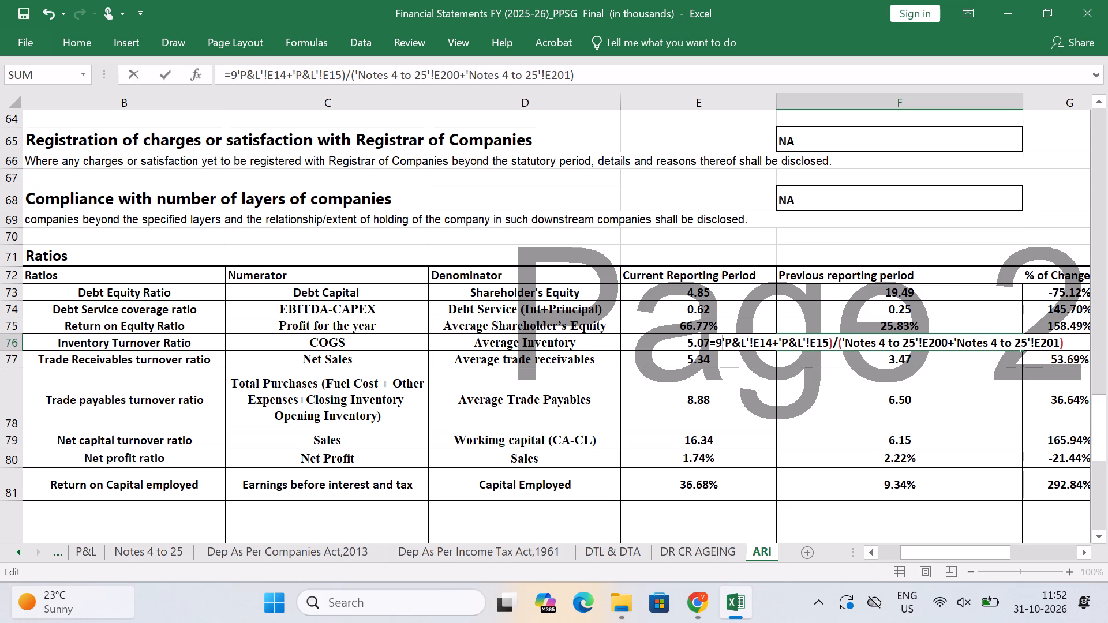
key(BackSpace)
key(shift+parenleft)
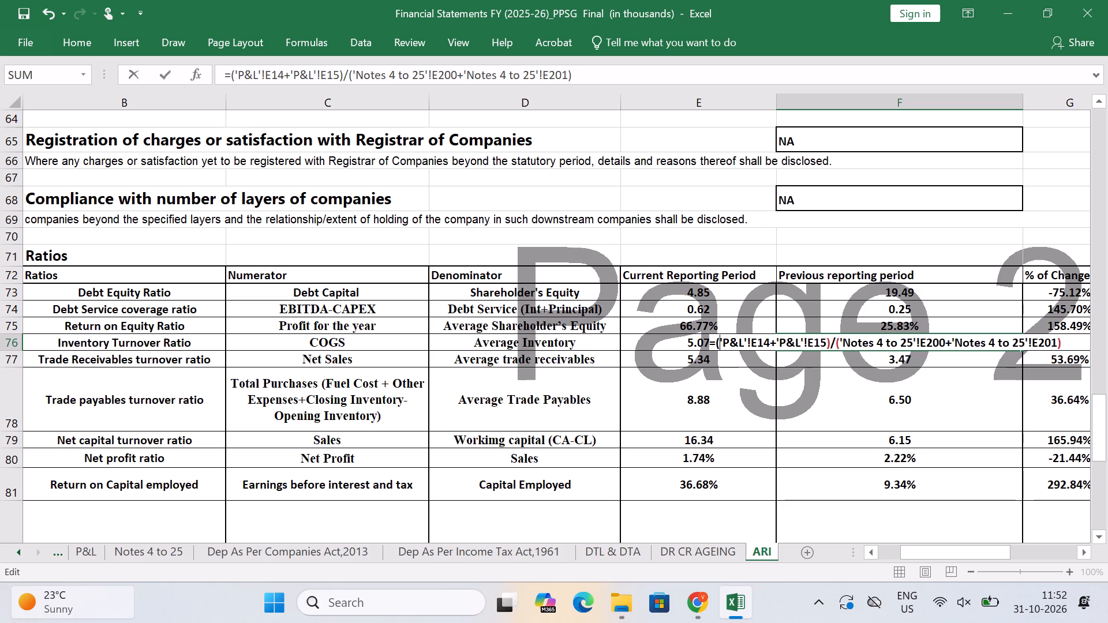
Make the F76 denominator an average by bracketing the Notes 4 to 25 E200+E201 sum and dividing it by 2.
key(Right)
key(Right)
key(Right)
key(Right)
key(Right)
key(Right)
key(Right)
key(Right)
key(Right)
key(Right)
key(Right)
key(Right)
key(Right)
key(Right)
key(Right)
key(Right)
key(Right)
key(Right)
key(Right)
key(Right)
key(Right)
key(Right)
key(Right)
key(Right)
key(Right)
key(Right)
key(Right)
key(Right)
key(Right)
key(Right)
key(Right)
key(Right)
key(Right)
key(Right)
key(Right)
key(Right)
key(Right)
key(Right)
key(Right)
key(Right)
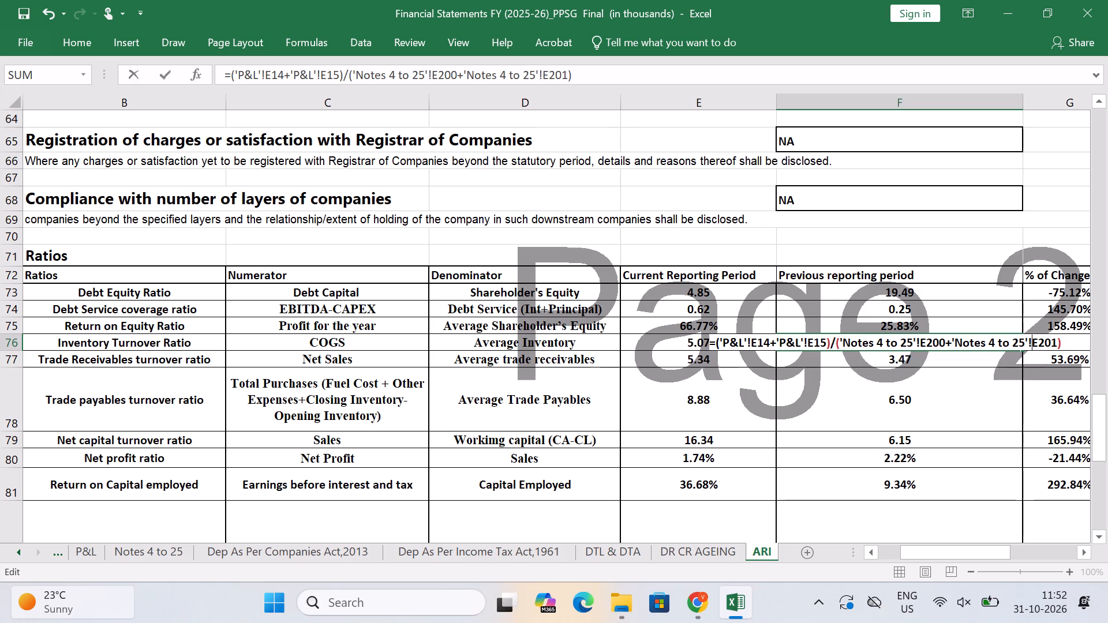
key(Right)
key(Right)
key(Right)
key(shift+parenright)
text(/2)
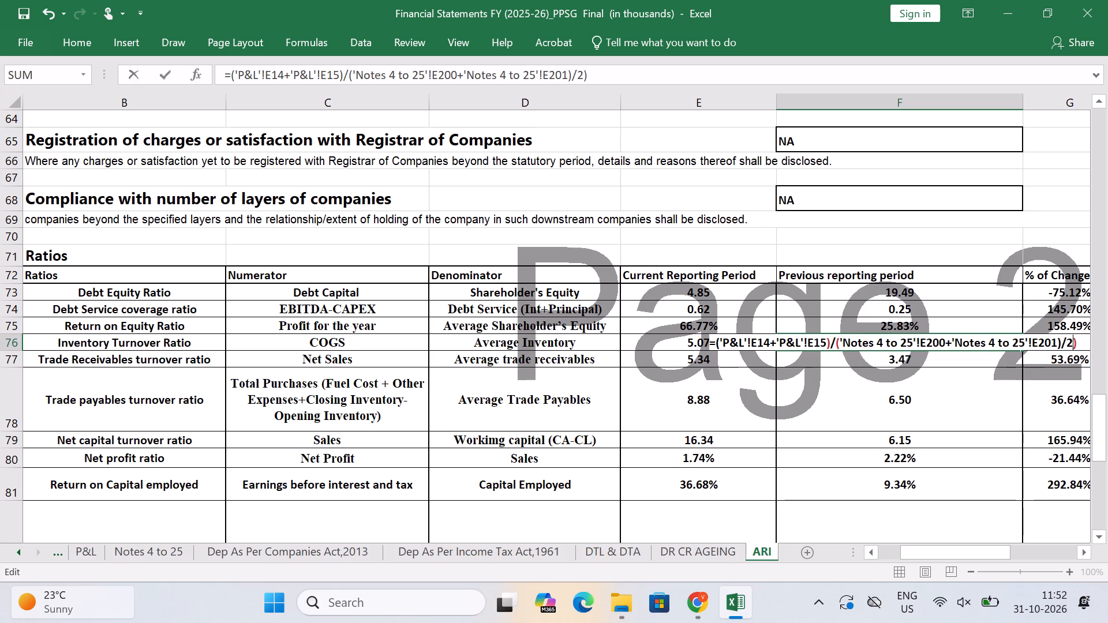
key(Left)
key(Left)
key(Left)
key(Left)
key(Left)
key(Left)
key(Left)
key(Left)
key(Left)
key(Left)
key(Left)
key(Left)
key(Left)
key(Left)
key(Left)
key(Left)
key(Left)
key(Left)
key(Left)
key(Left)
key(Left)
key(Left)
key(Left)
key(Left)
key(Left)
key(Left)
key(shift+parenleft)
key(Return)
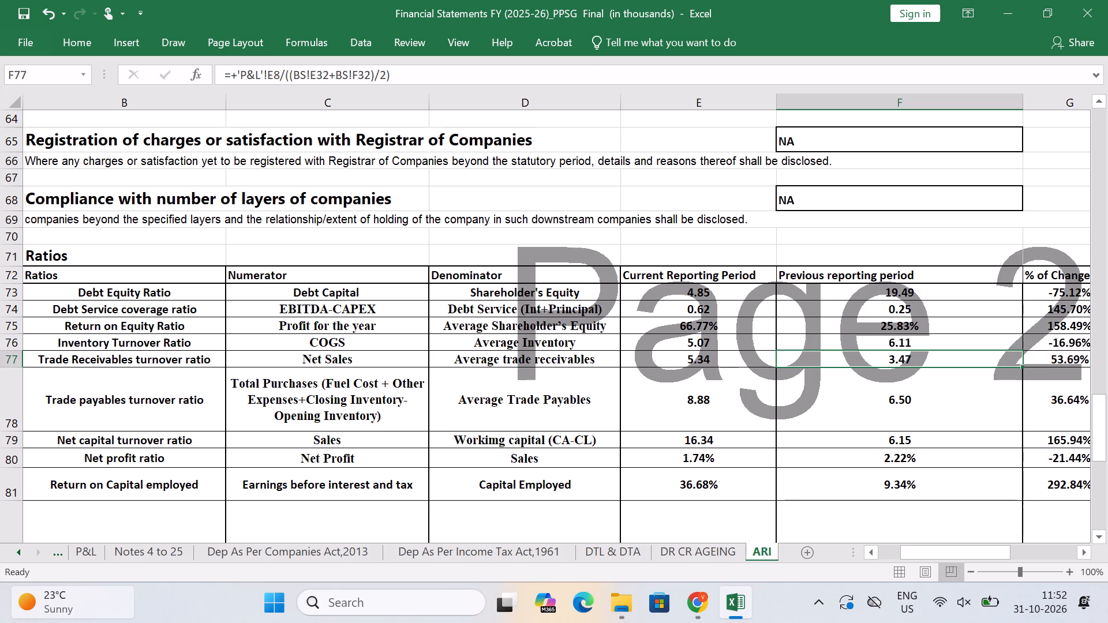
Review the current-period, previous-period and percentage-change figures and their formulas down the Ratios table on the ARI sheet.
key(Up)
key(Right)
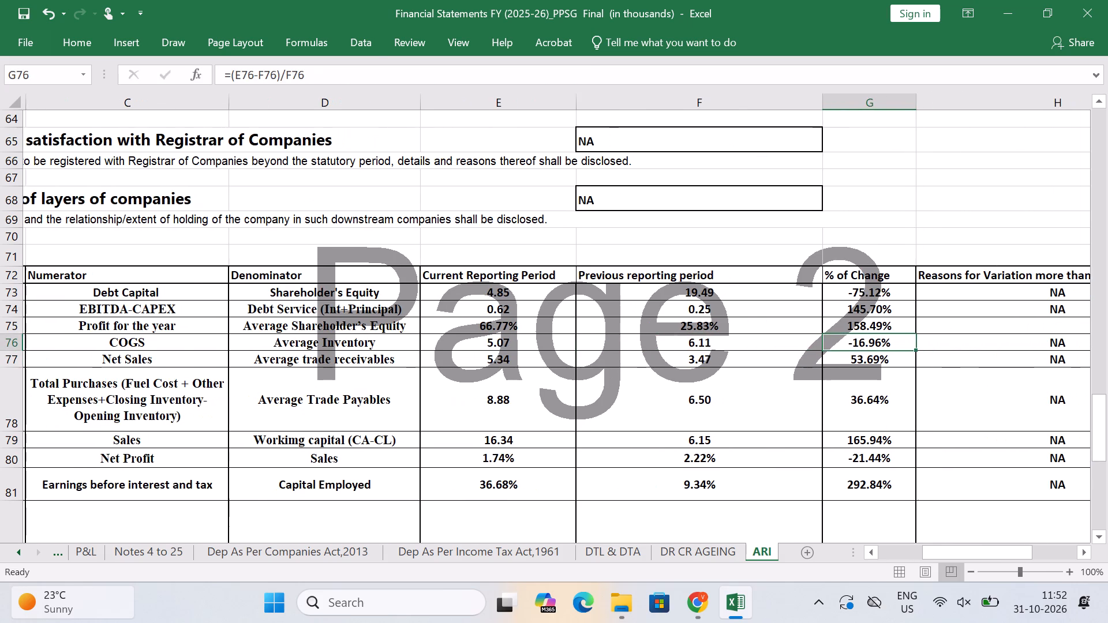
key(Left)
key(Left)
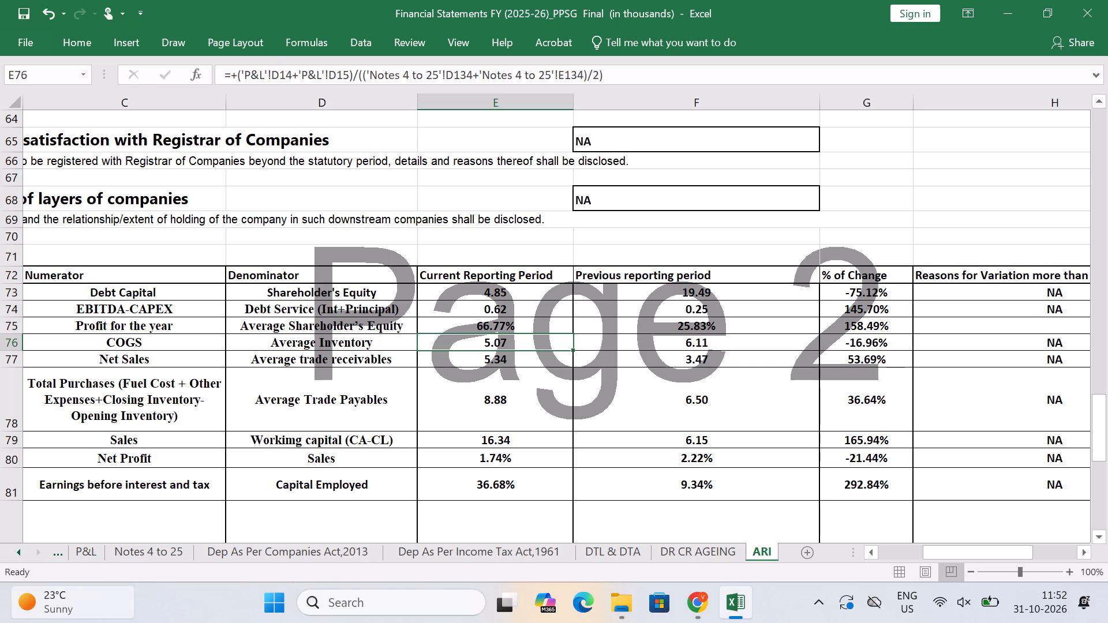
key(Up)
key(Up)
key(Up)
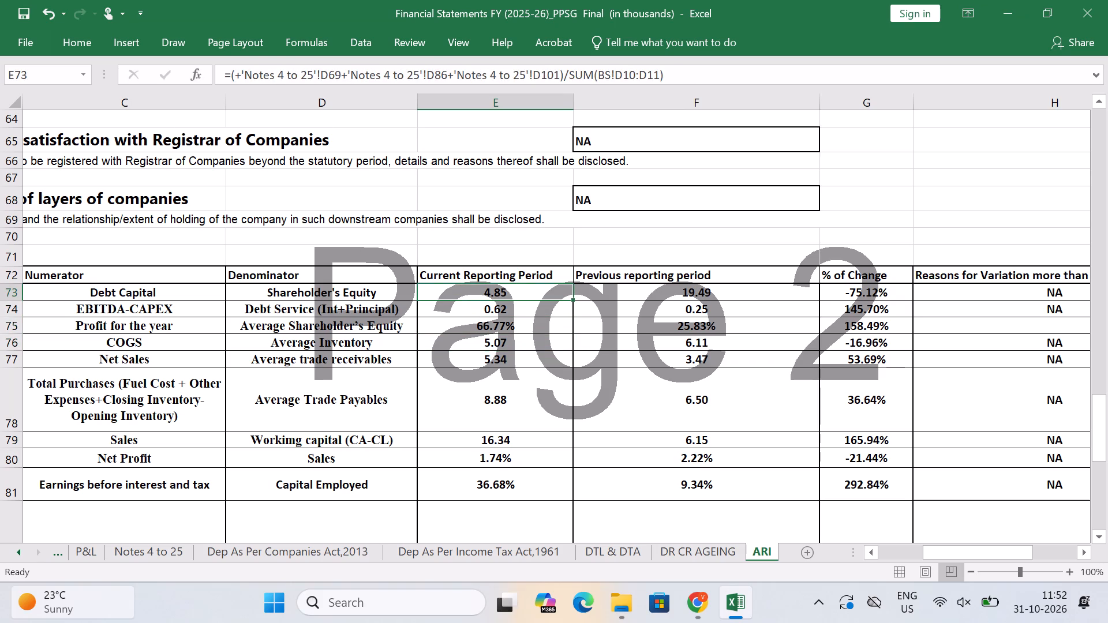
key(Right)
key(Down)
key(Down)
key(Down)
key(Down)
key(Down)
key(Down)
key(Down)
key(Down)
key(Down)
key(Down)
key(Down)
key(Down)
key(Down)
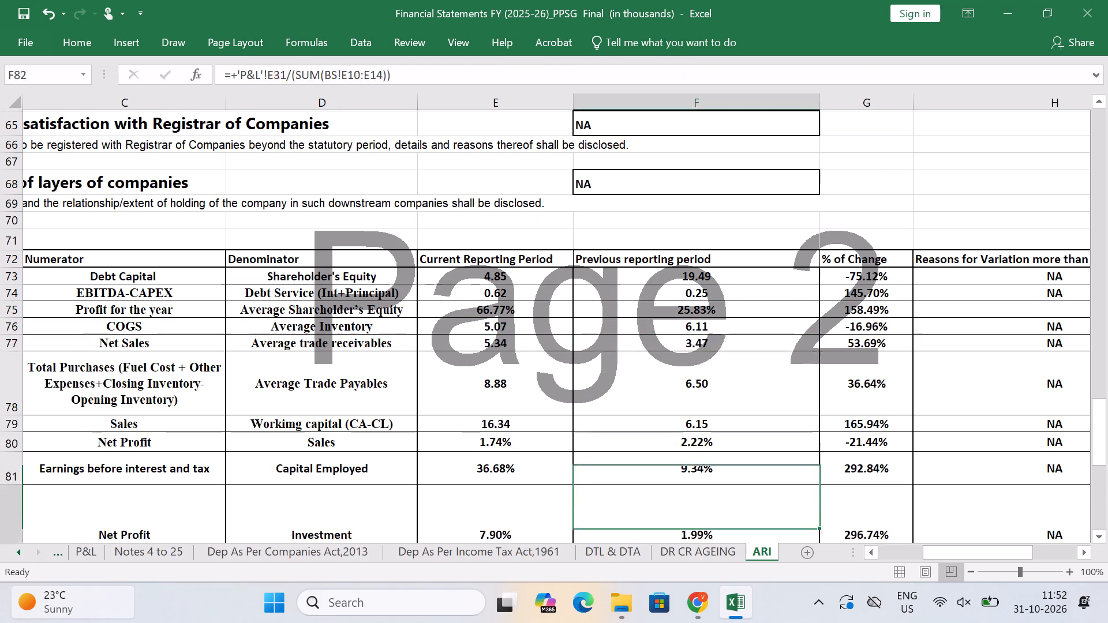
Recheck the Return on Capital employed and Net profit ratio formulas and the Net profit ratio's percentage change on the ARI sheet.
key(Up)
key(Up)
key(Up)
key(Up)
key(Up)
key(Left)
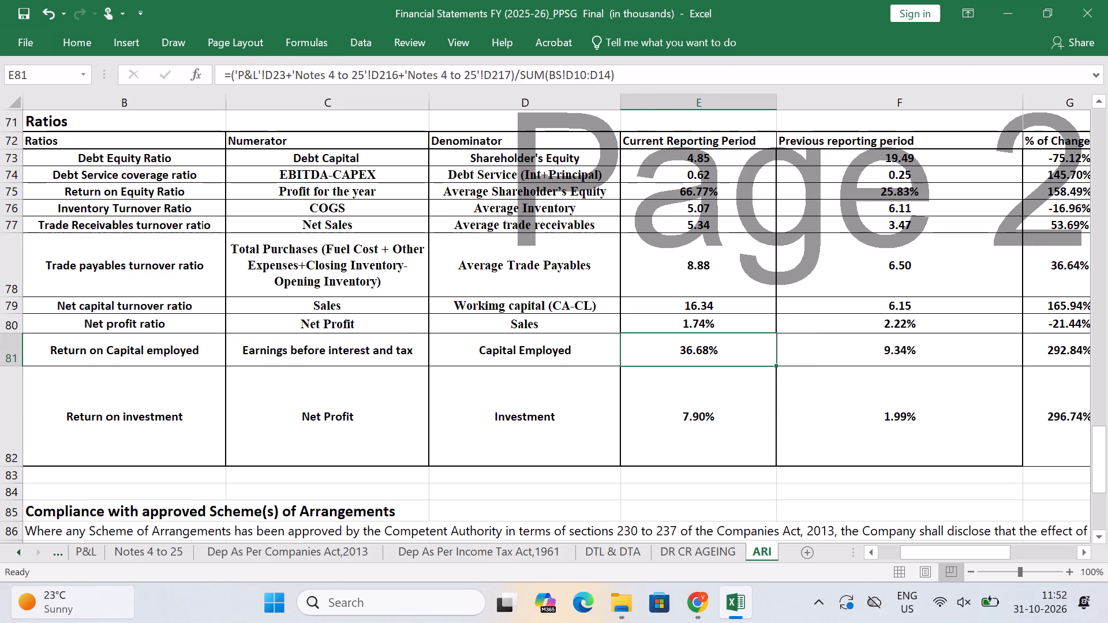
key(Left)
key(Up)
key(Right)
key(Right)
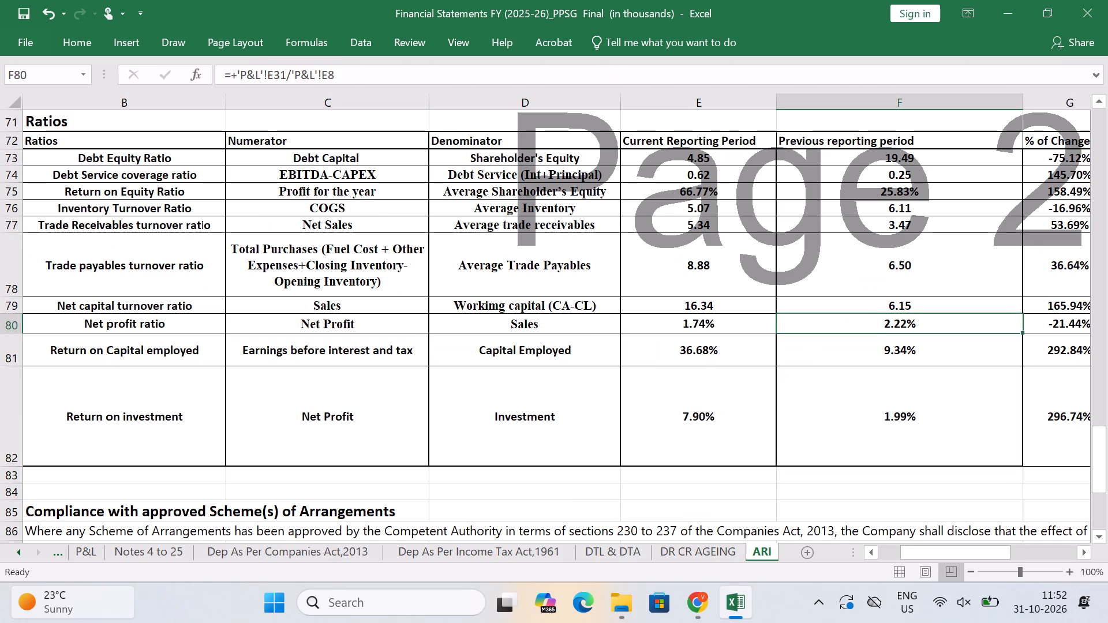
key(Right)
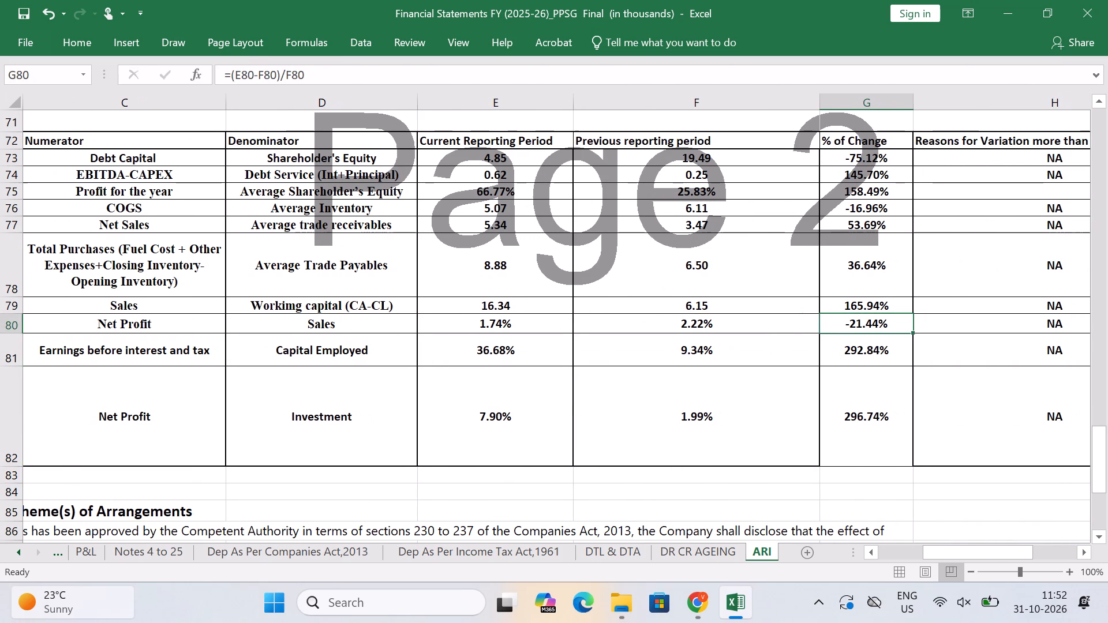
Save the financial statements workbook.
key(ctrl+s)
Go back up the Ratios table and examine the current- and previous-period Debt Equity Ratio formulas.
key(Up)
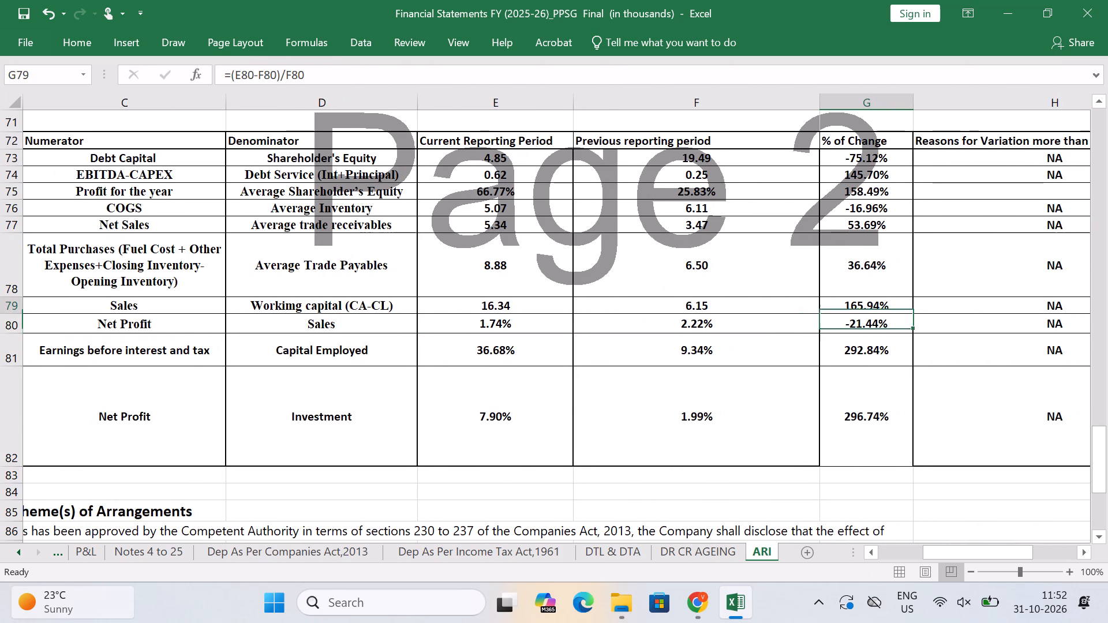
key(Up)
key(Up)
key(Up)
key(Left)
key(Left)
key(Up)
key(Up)
key(Up)
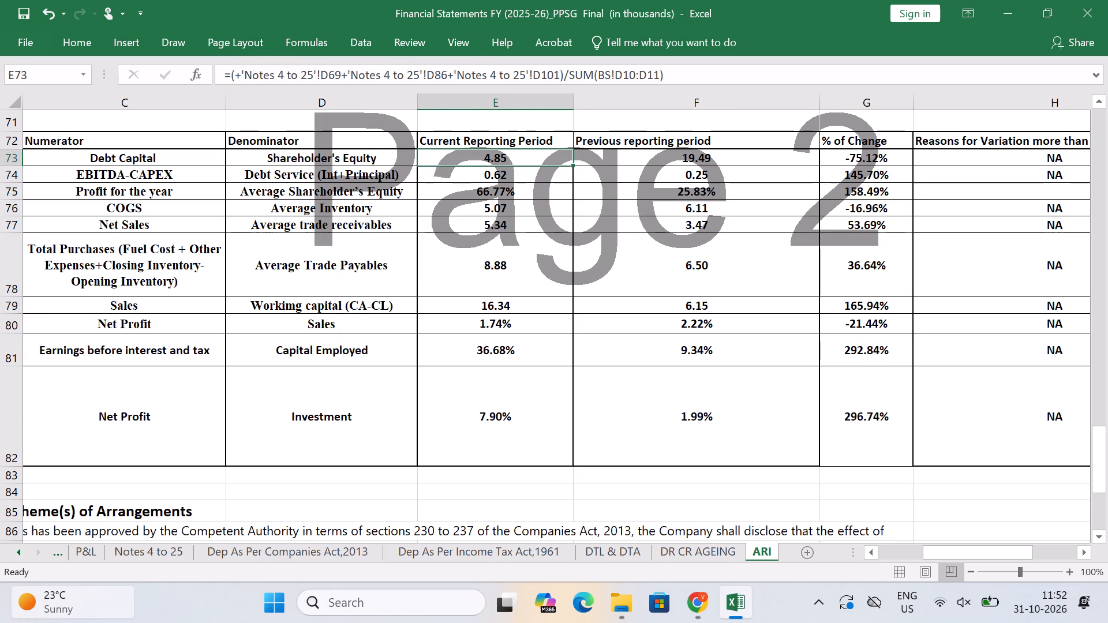
key(Right)
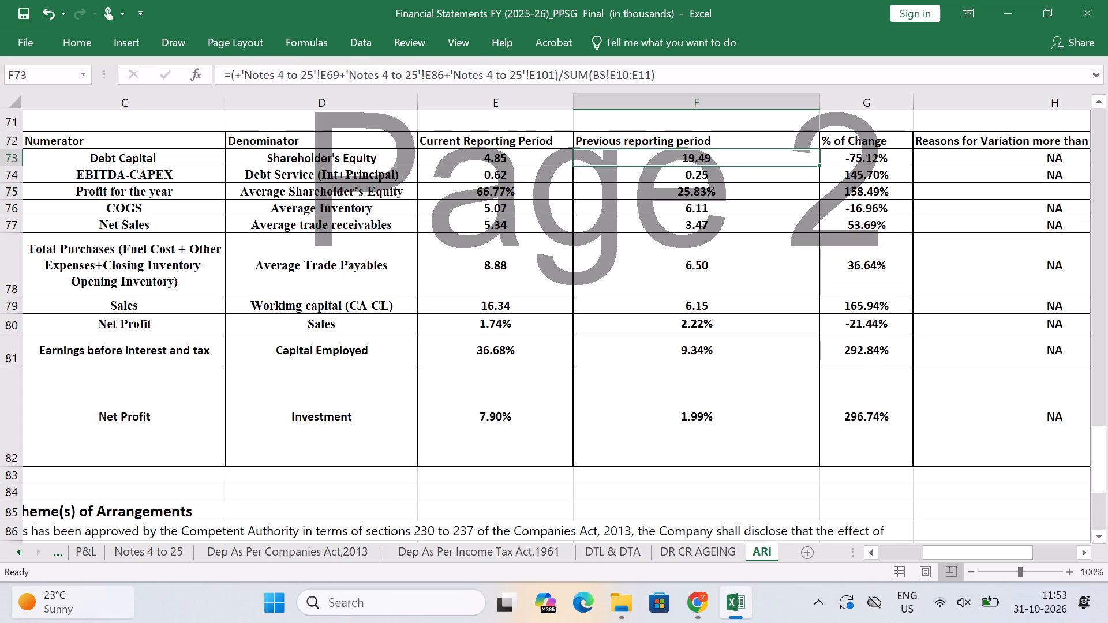
Examine the Return on Equity and Debt Service coverage ratio formulas, comparing the latter with its EBITDA-CAPEX numerator description.
key(Down)
key(Down)
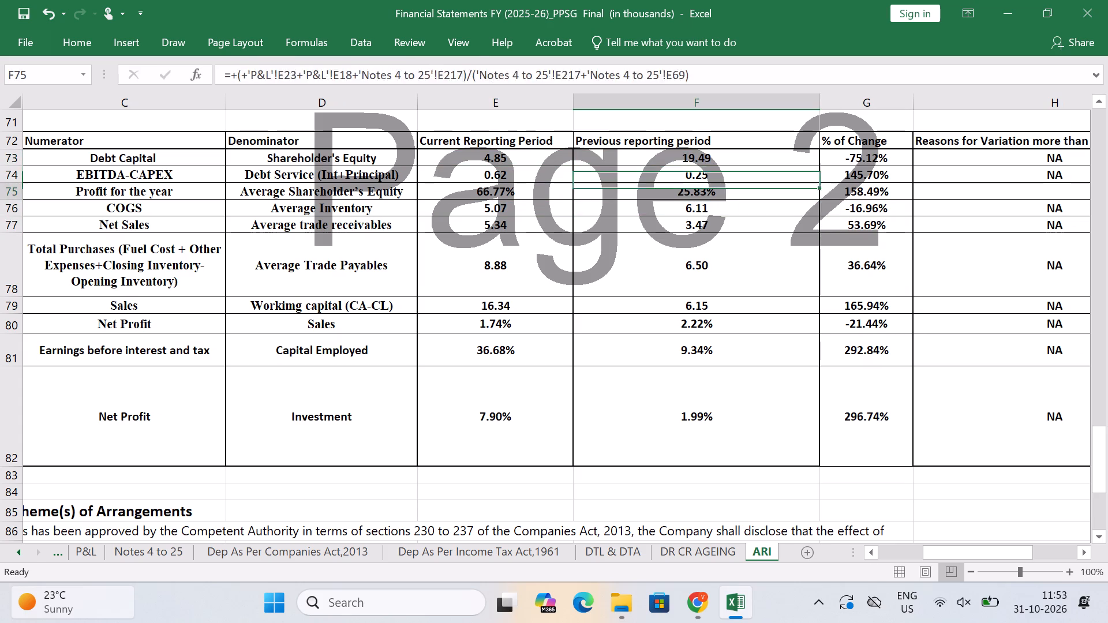
key(Down)
key(Up)
key(Left)
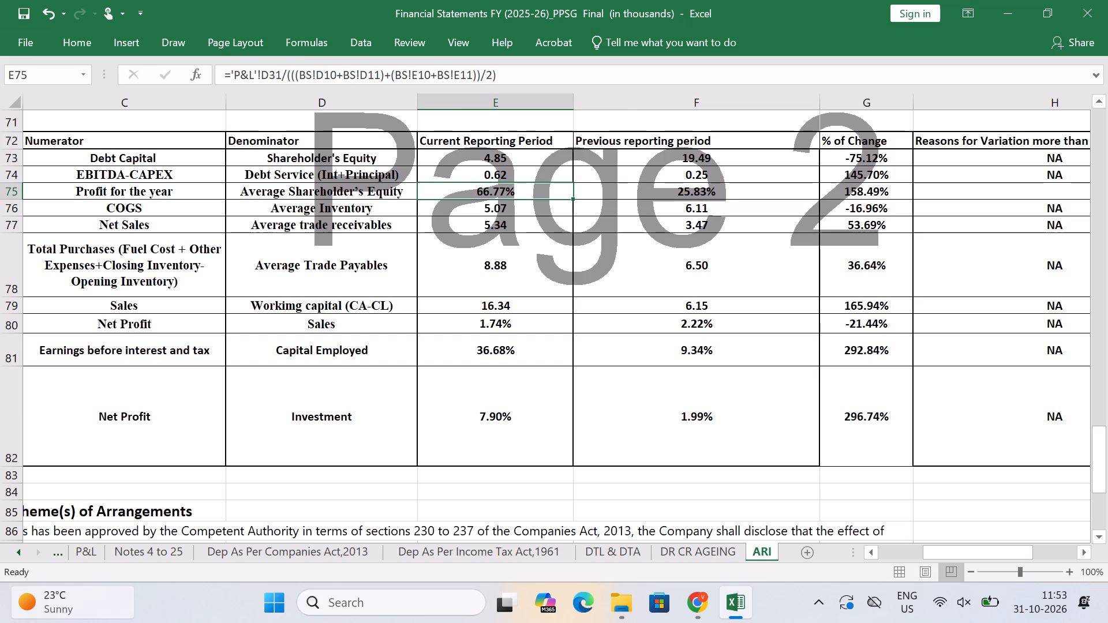
key(Left)
key(Left)
key(Right)
key(Up)
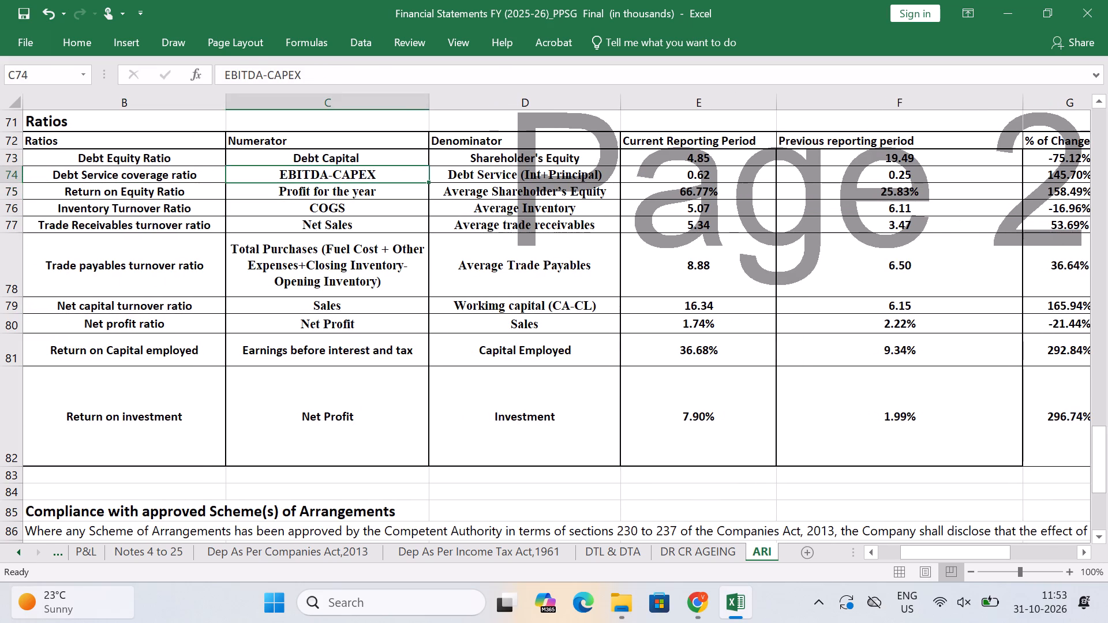
key(Right)
key(Right)
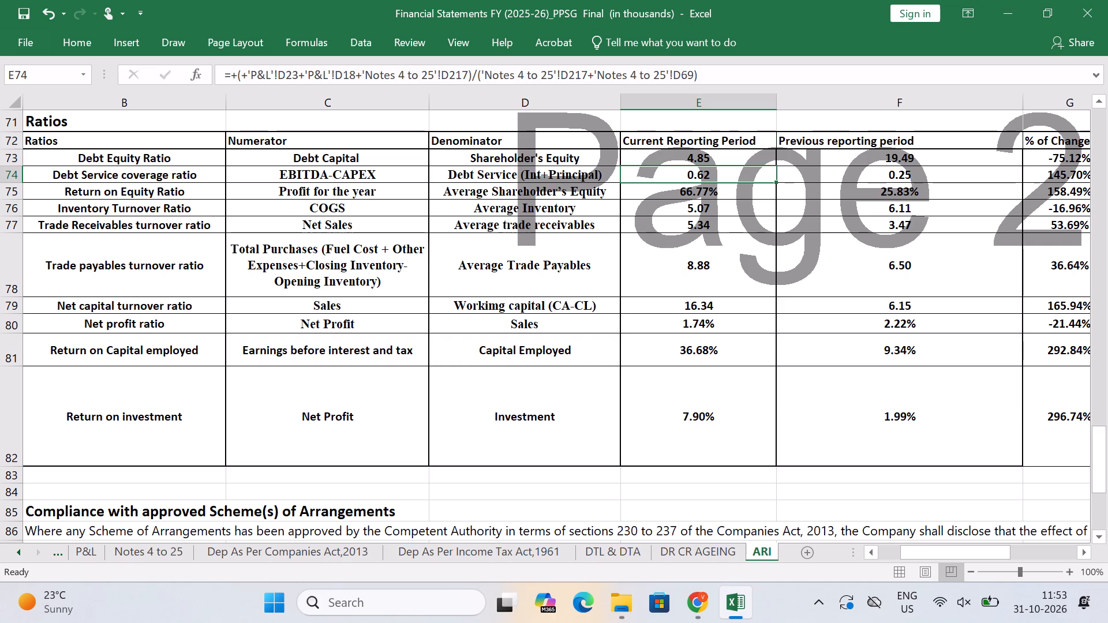
Trace the Debt Service coverage ratio's inputs to the P&L sheet and the Interest On Term Loan line in Notes 4 to 25.
click(81, 557)
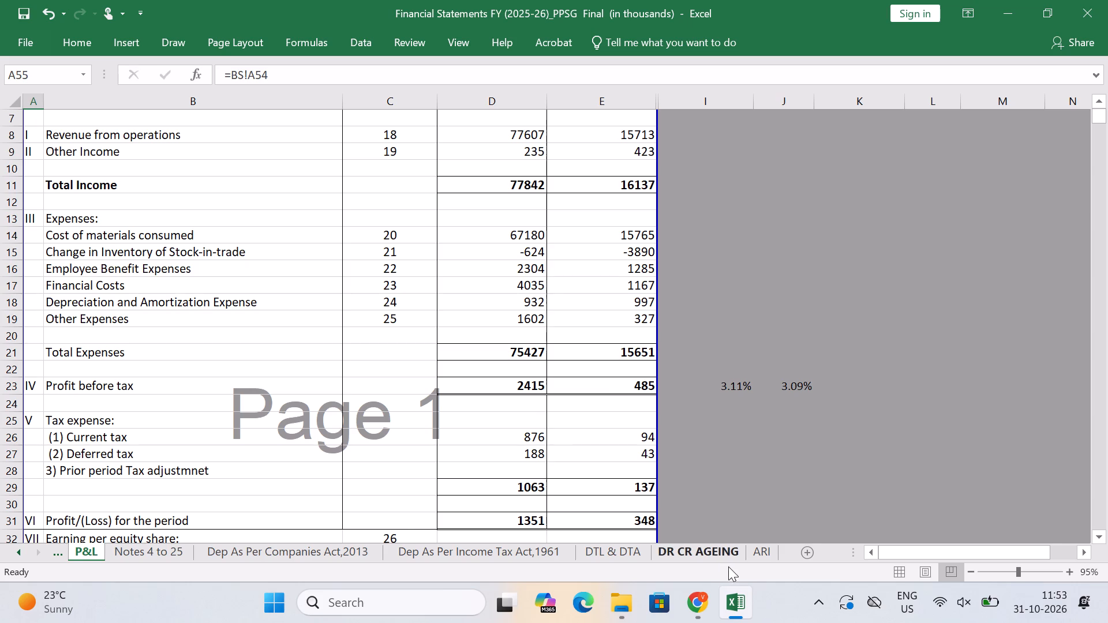
click(758, 556)
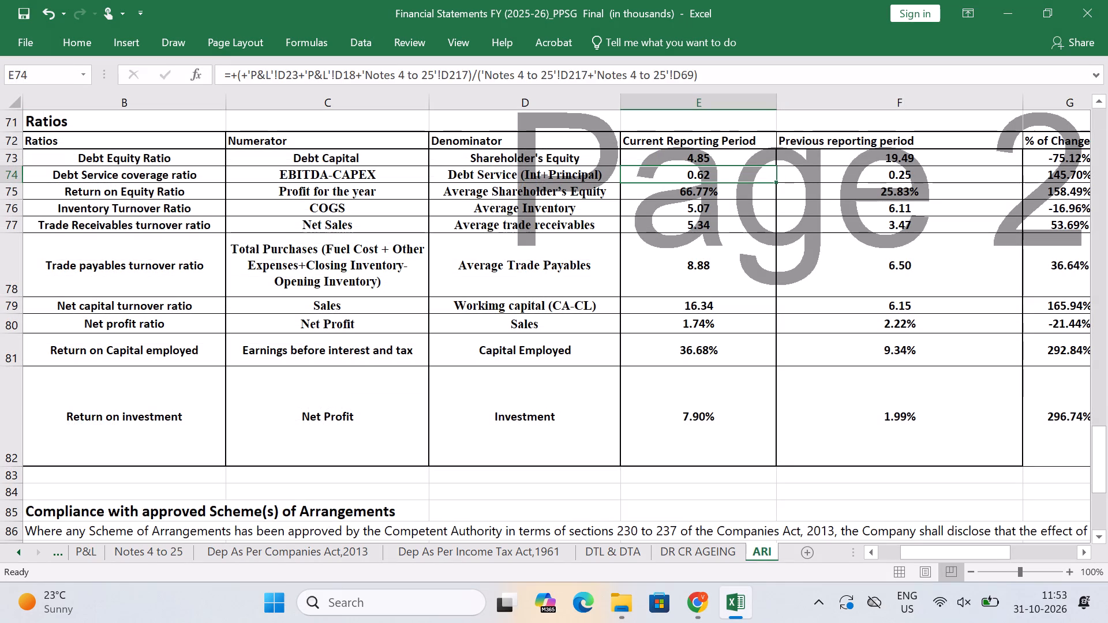
click(129, 553)
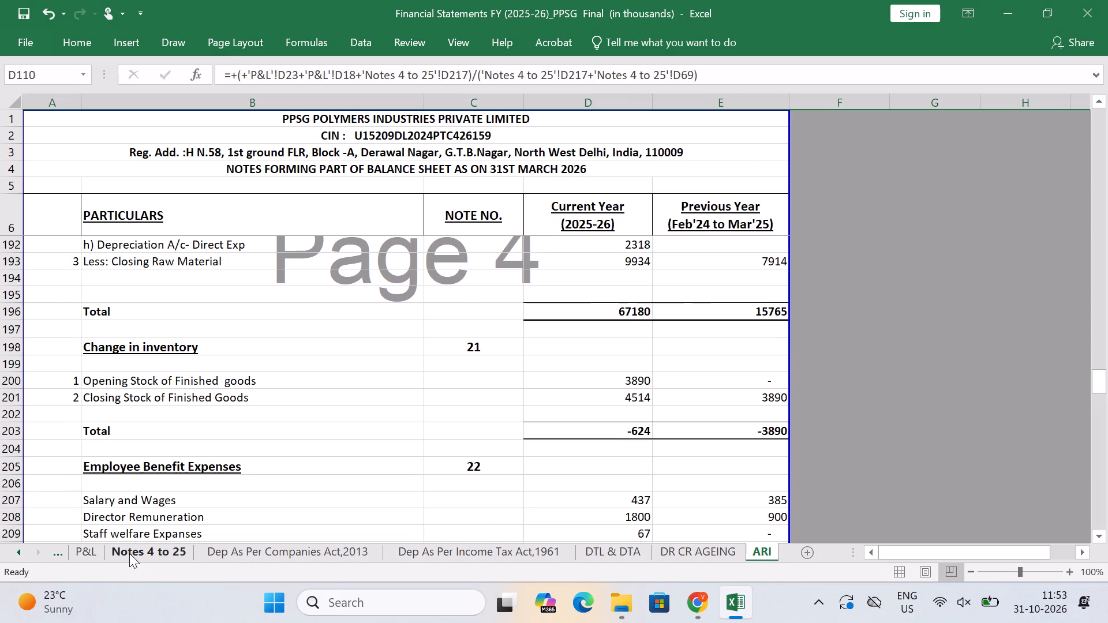
scroll(279, 393, down, 3)
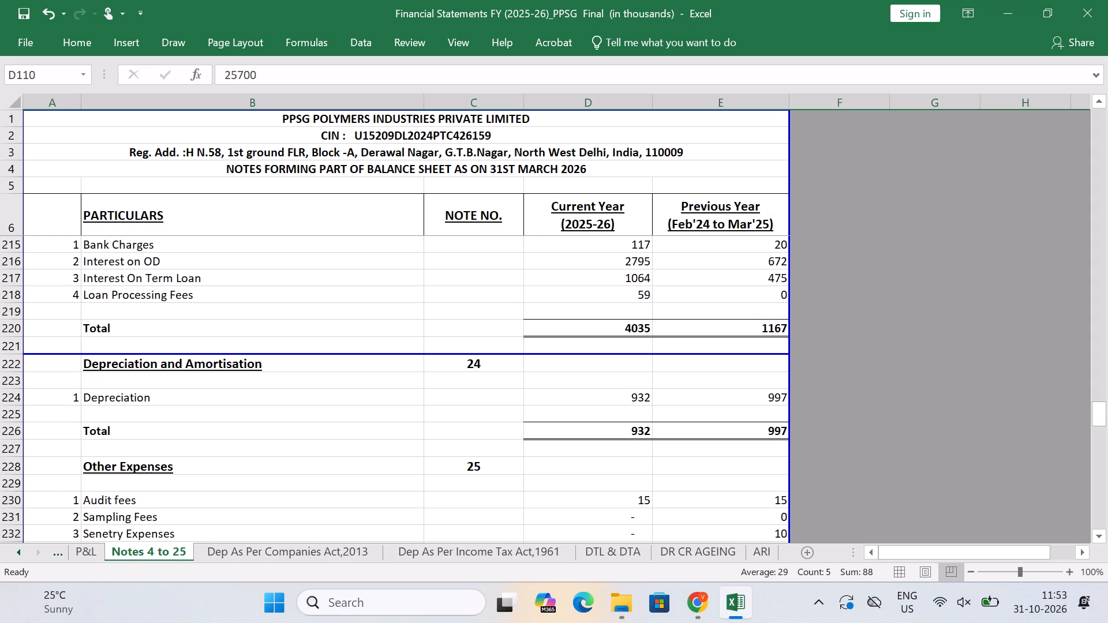
click(757, 550)
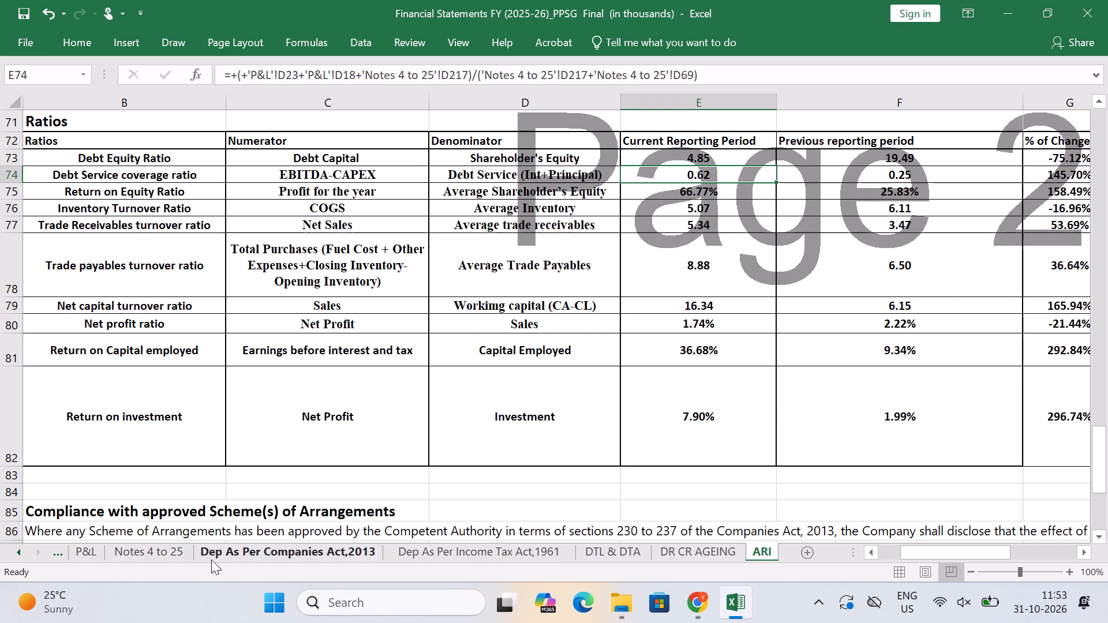
click(147, 546)
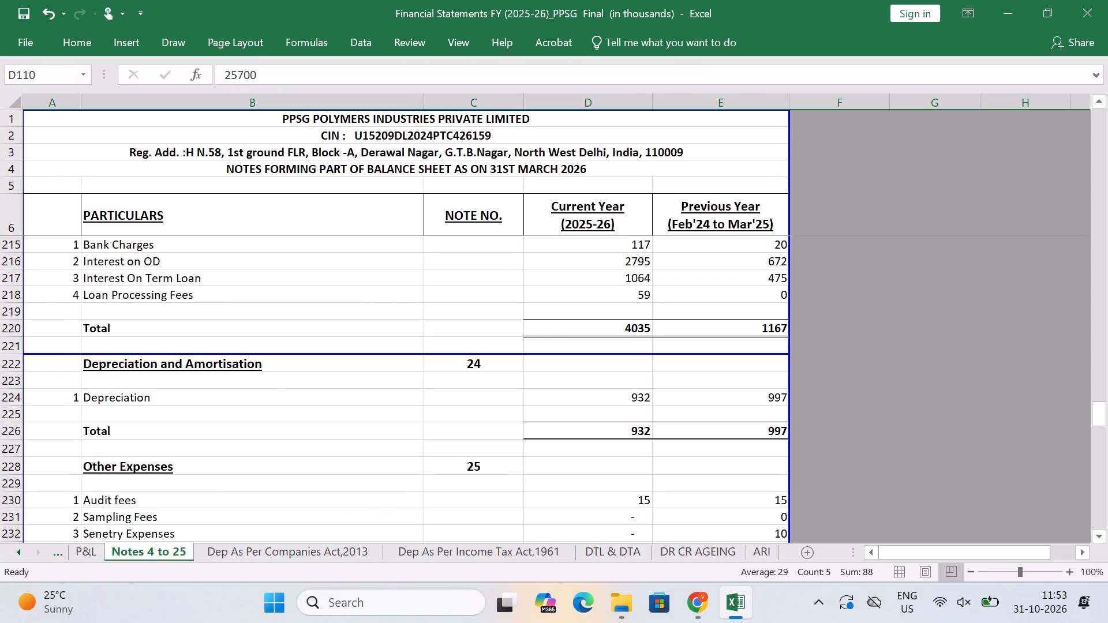
click(622, 279)
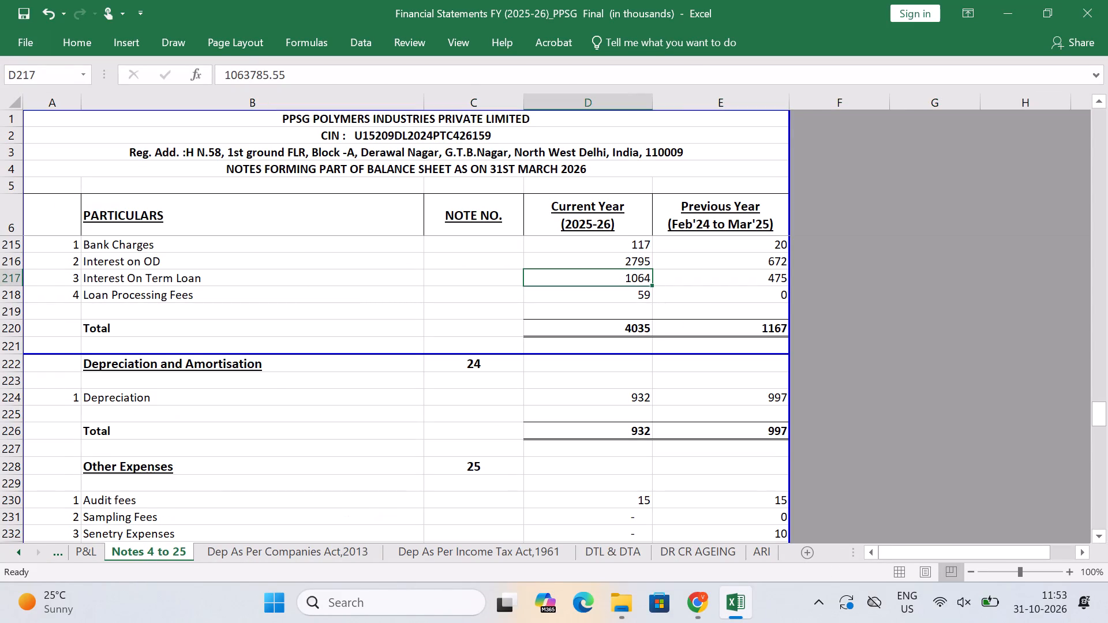
Look through the Other Expenses and Earning per share notes to the end of the Notes 4 to 25 sheet.
scroll(476, 402, down, 3)
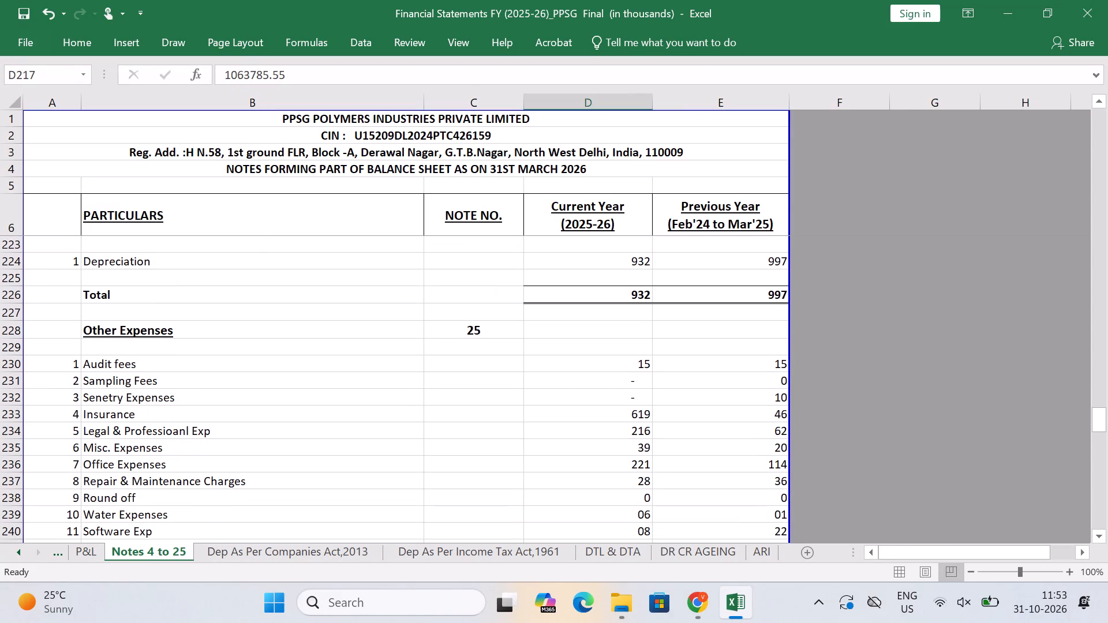
scroll(476, 402, down, 1)
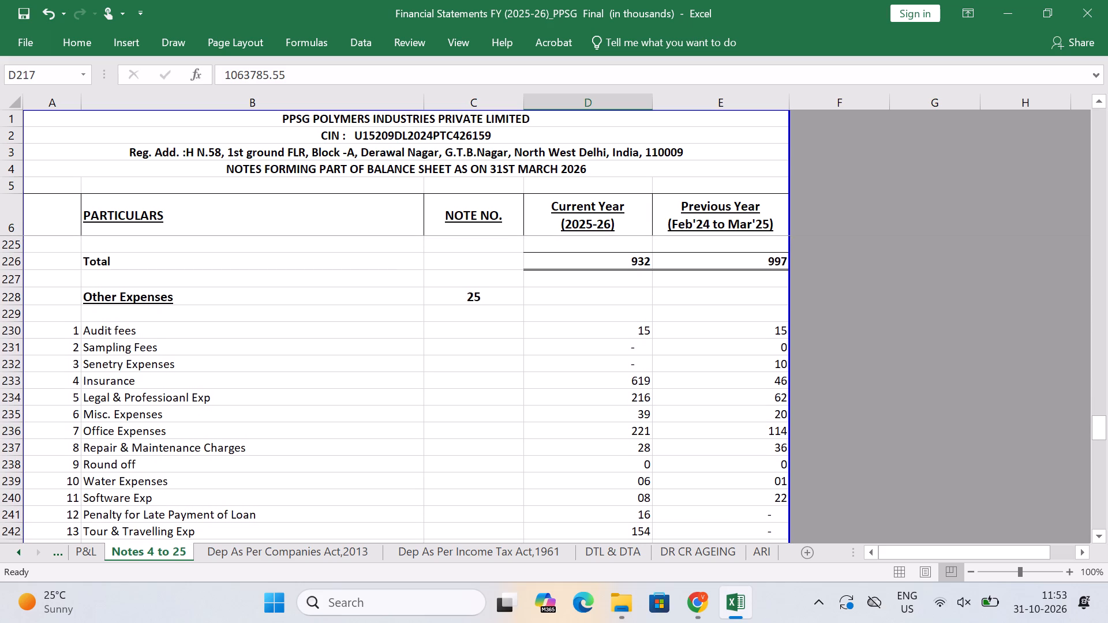
scroll(476, 402, down, 3)
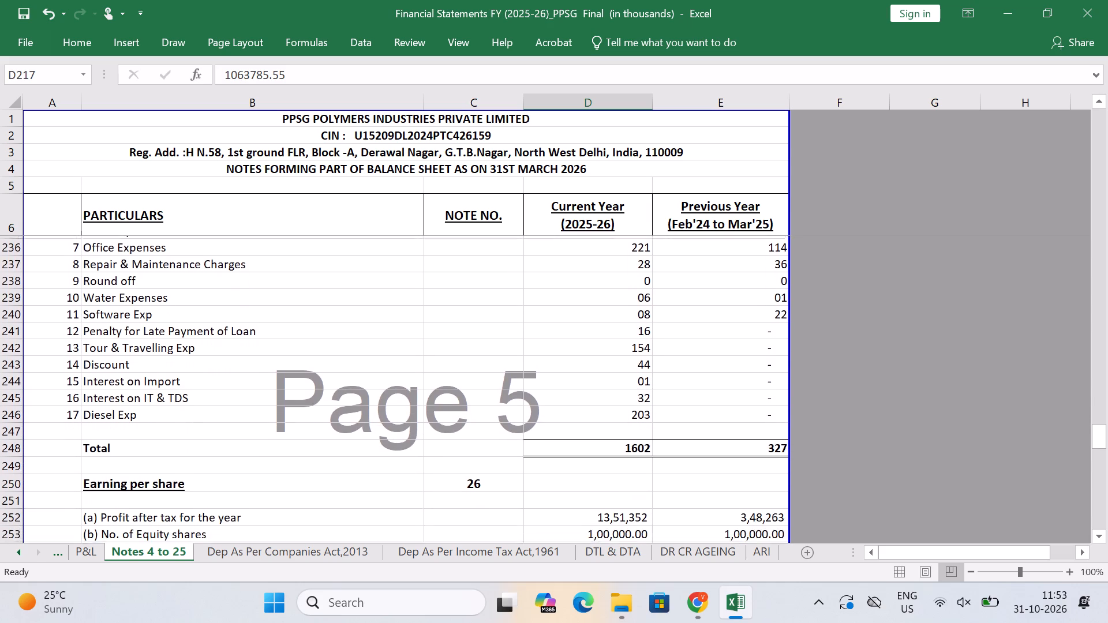
scroll(476, 402, down, 3)
scroll(476, 402, up, 1)
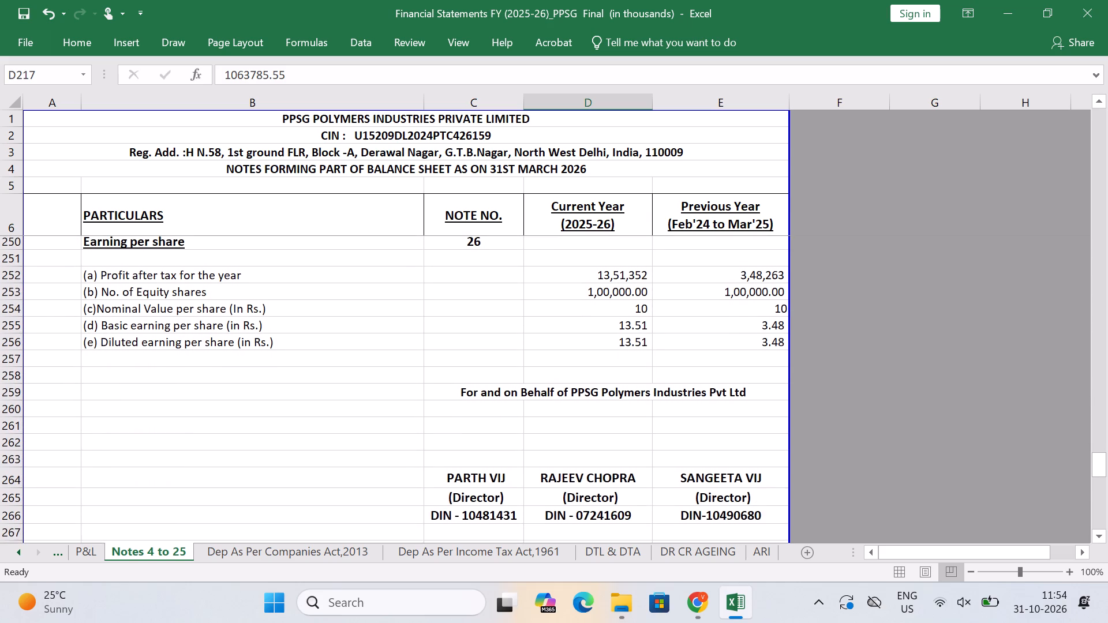
scroll(476, 402, up, 1)
scroll(476, 402, down, 1)
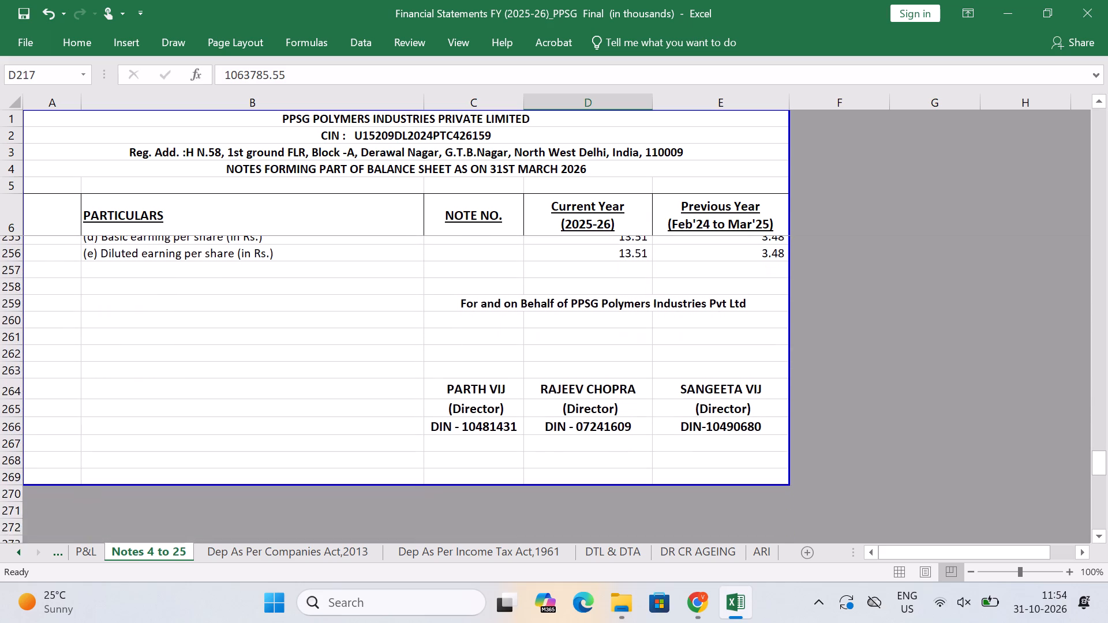
scroll(476, 402, down, 1)
click(748, 553)
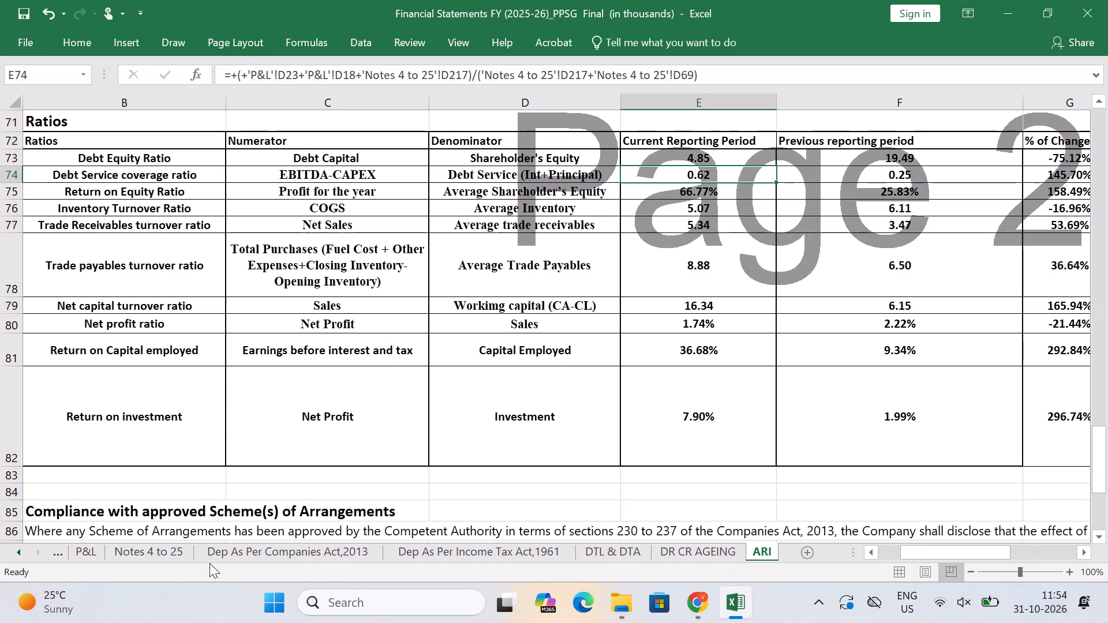
Examine the Term Loan, Short Term Borrowing and Bank OD figures in Notes 4 to 25 against the Debt Service coverage ratio formula.
click(140, 548)
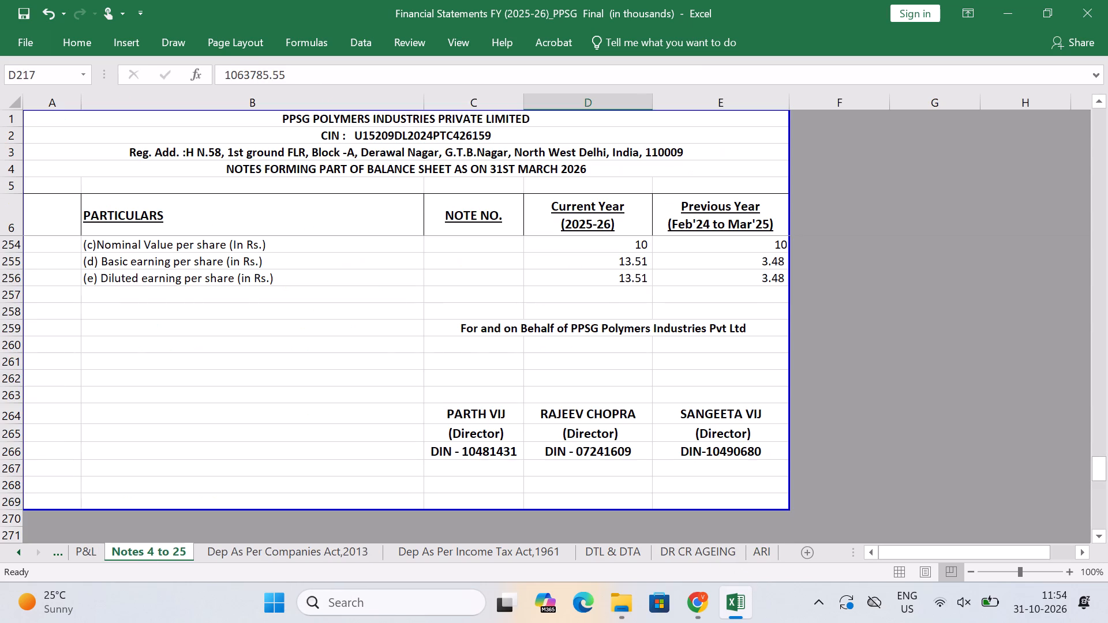
scroll(222, 273, up, 12)
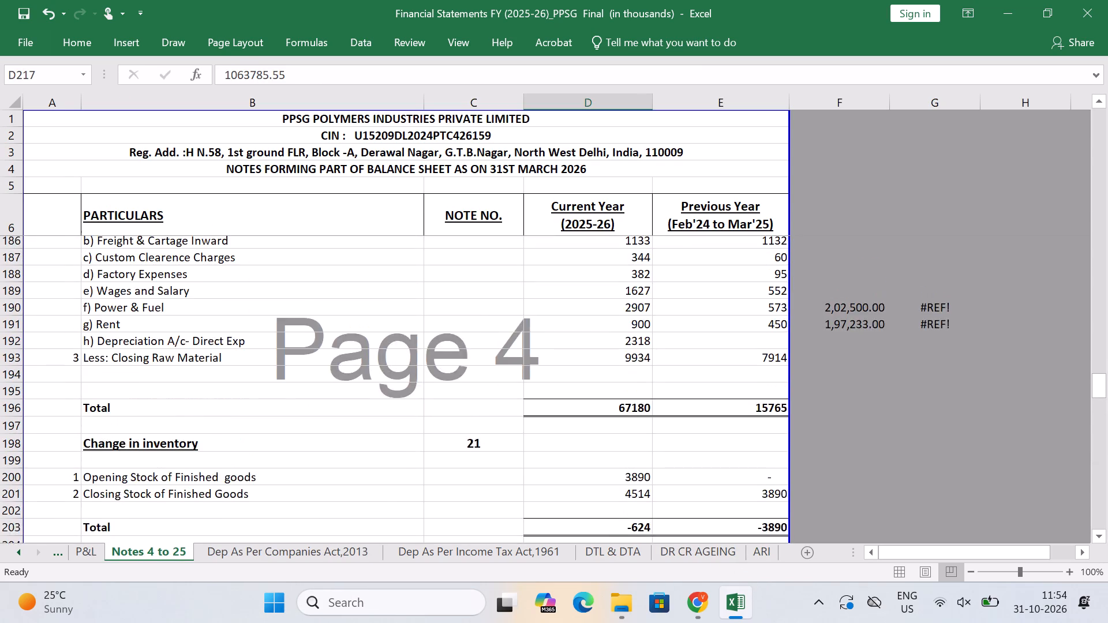
scroll(222, 273, up, 13)
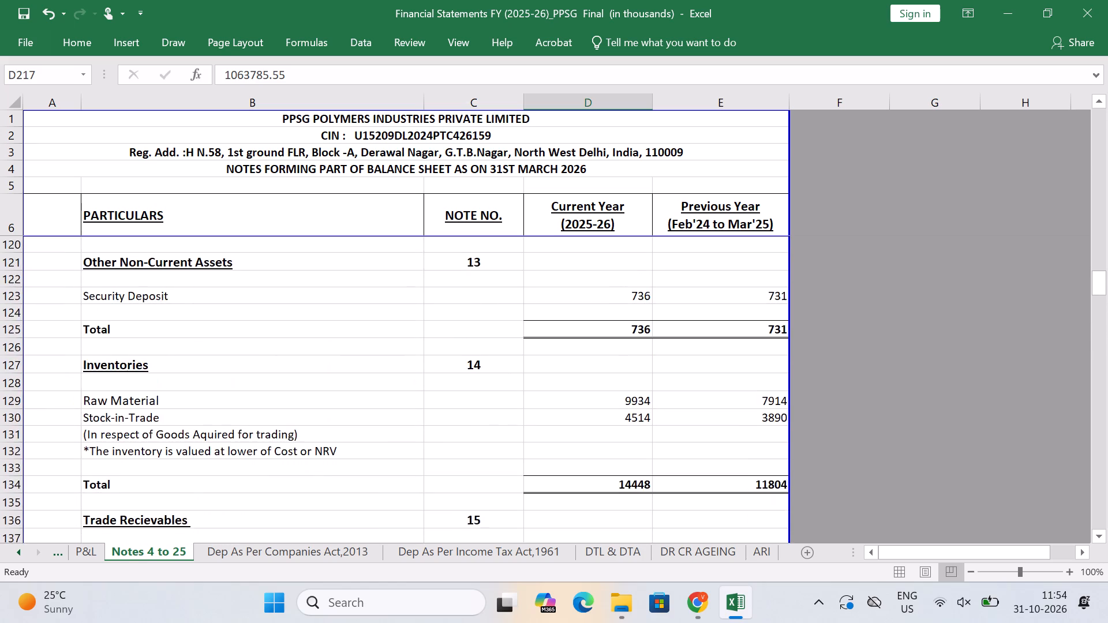
scroll(222, 273, up, 8)
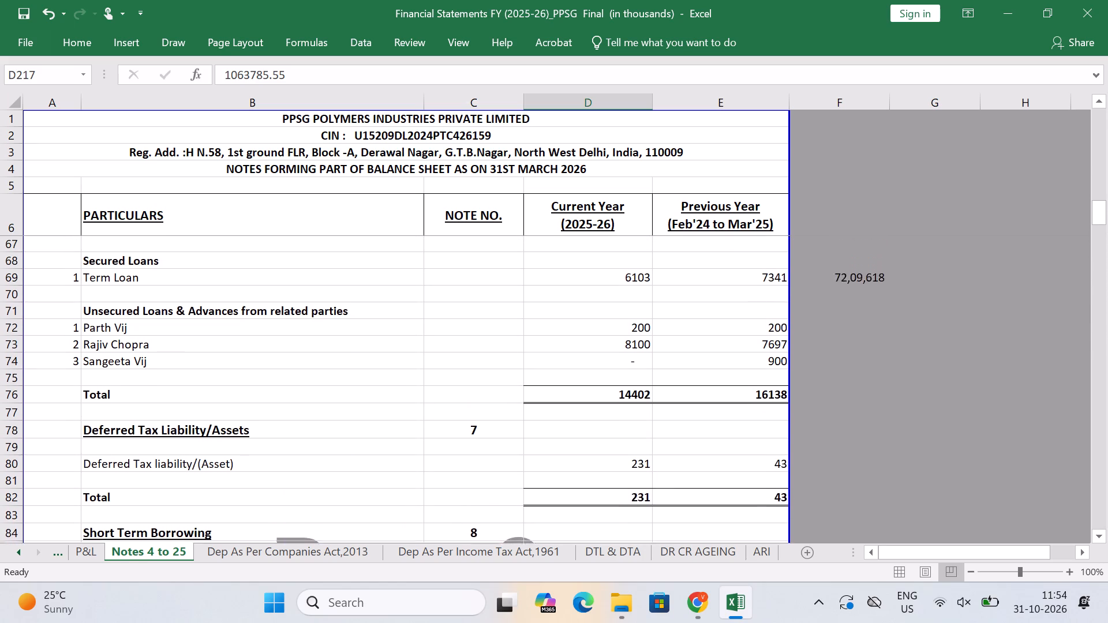
scroll(222, 273, up, 1)
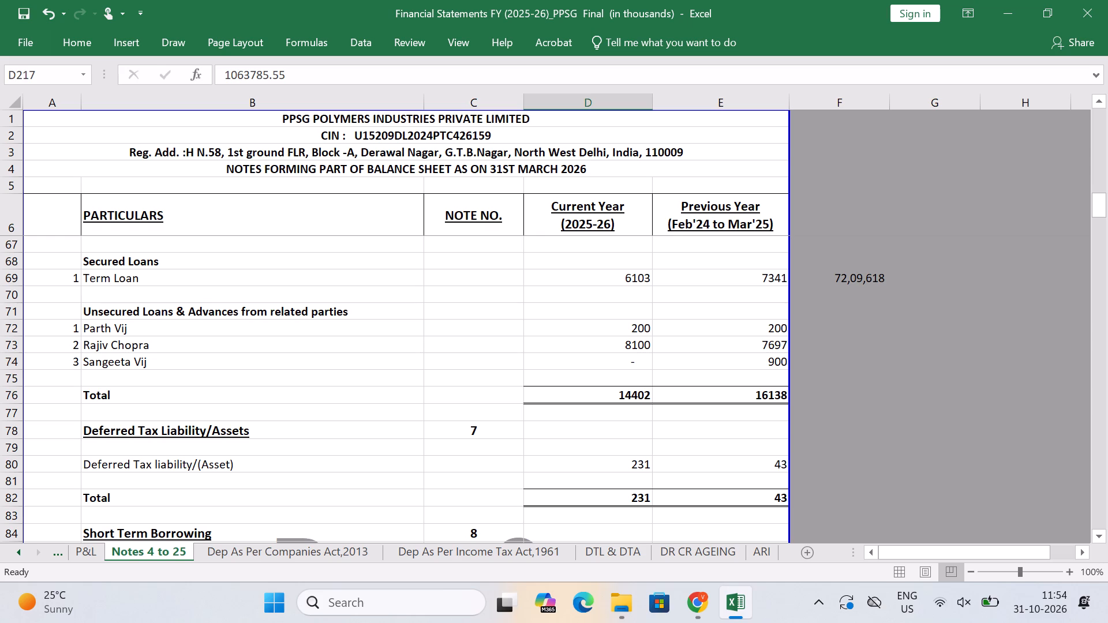
scroll(572, 481, down, 2)
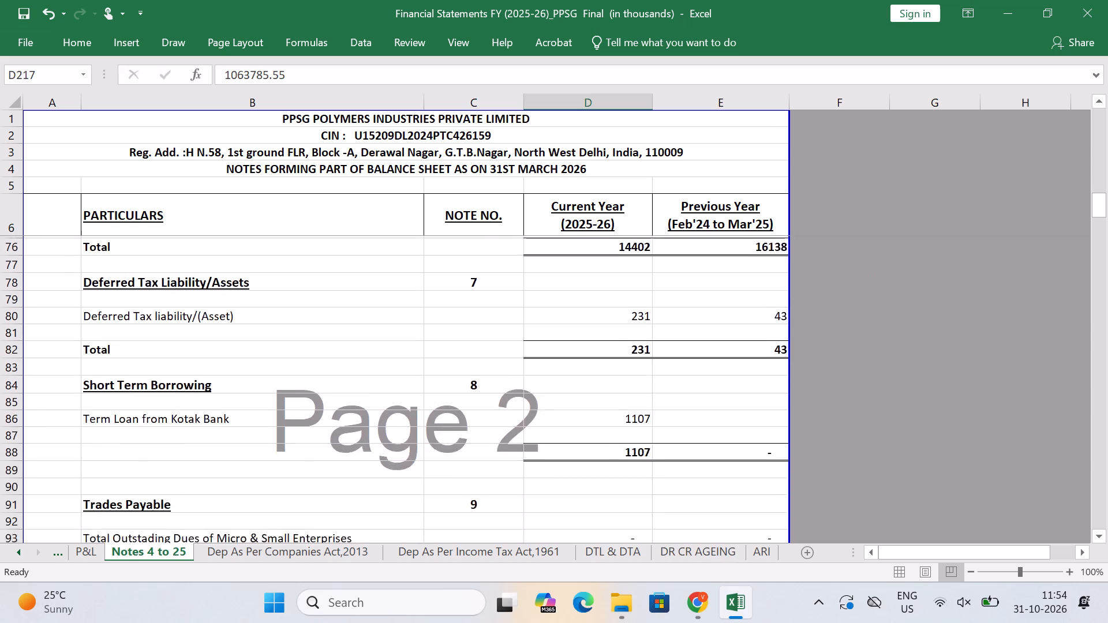
scroll(572, 481, down, 1)
click(632, 345)
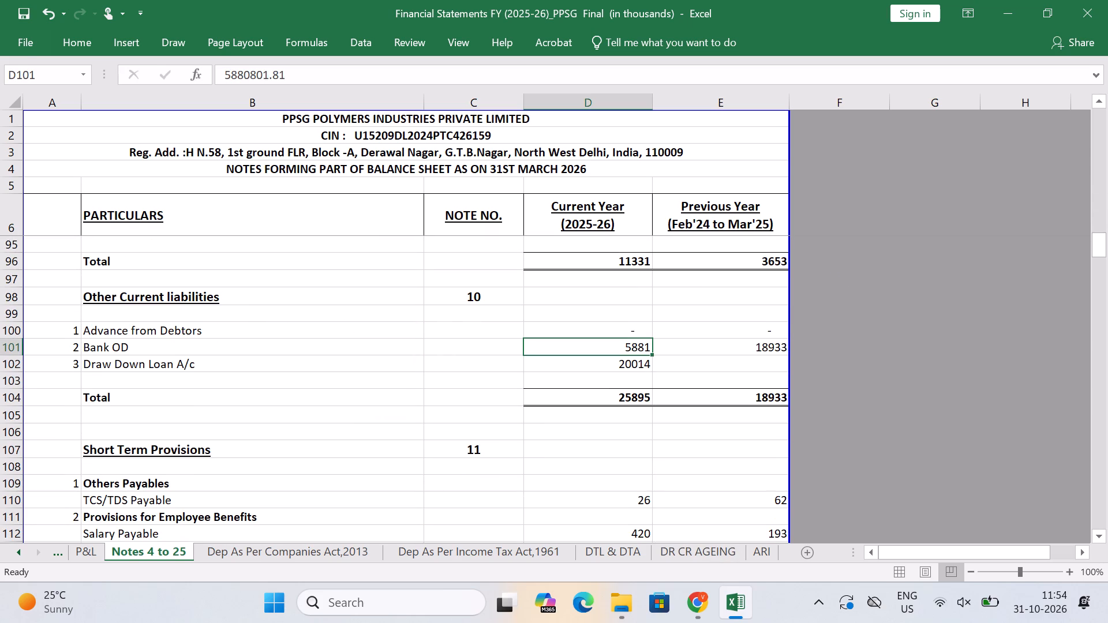
click(755, 547)
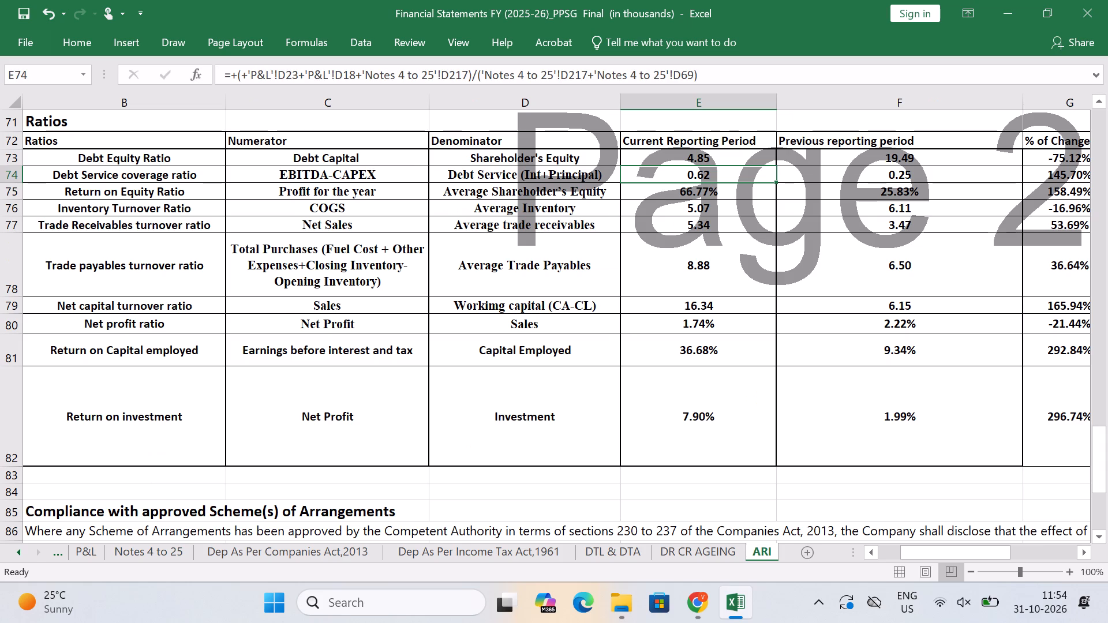
Add the current-year Interest on OD from Notes 4 to 25 (D216) to the numerator of the current period's Debt Service coverage ratio.
key(F2)
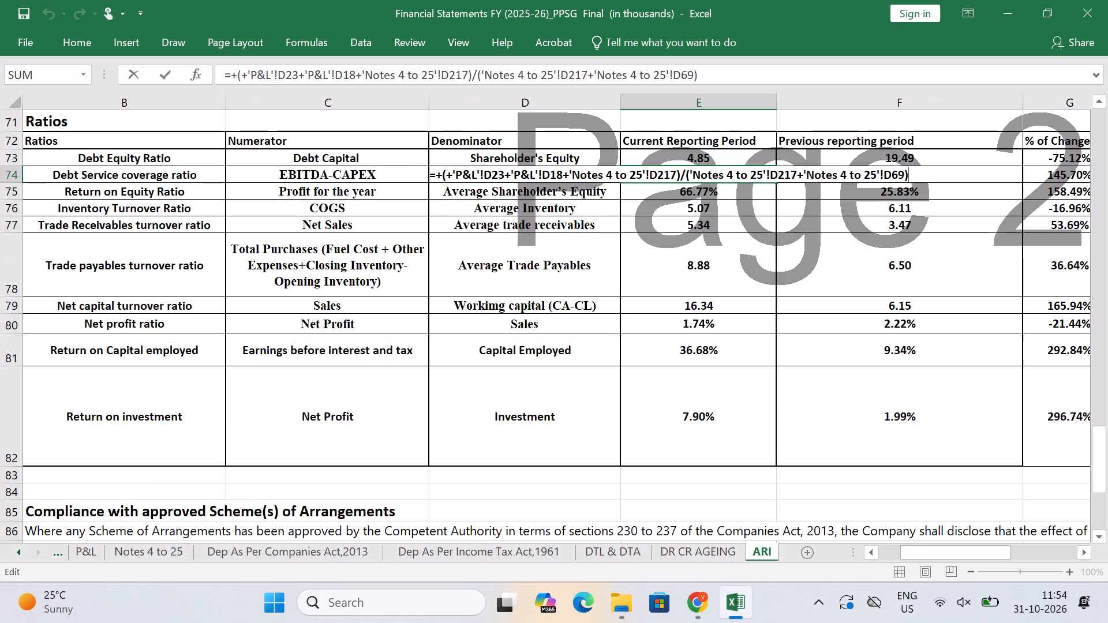
key(Left)
key(Left)
key(Left)
key(Left)
key(Left)
key(Left)
key(Left)
key(Left)
key(Left)
key(Left)
key(Left)
key(Left)
key(Left)
key(Left)
key(Left)
key(Left)
key(Left)
key(Left)
key(Left)
key(Left)
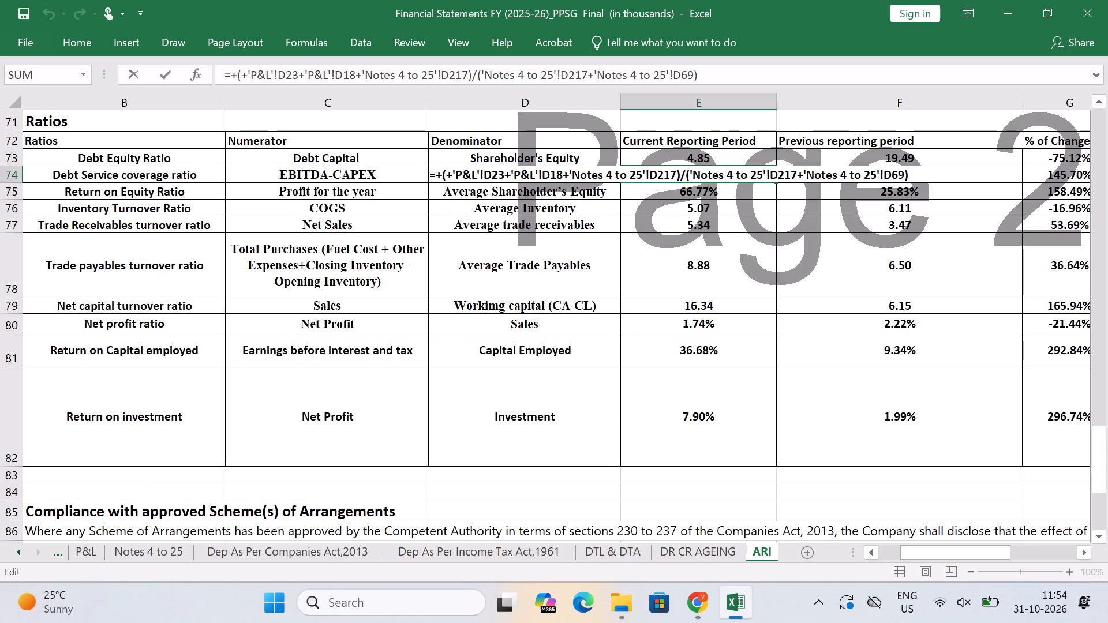
key(Left)
key(shift+plus)
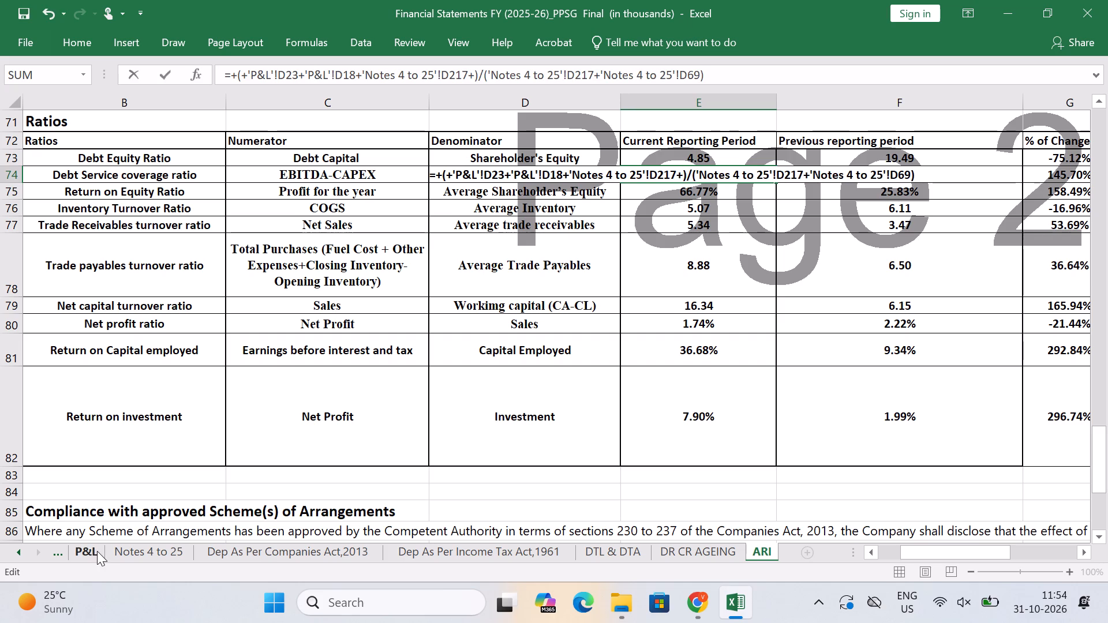
click(135, 554)
scroll(340, 348, up, 1)
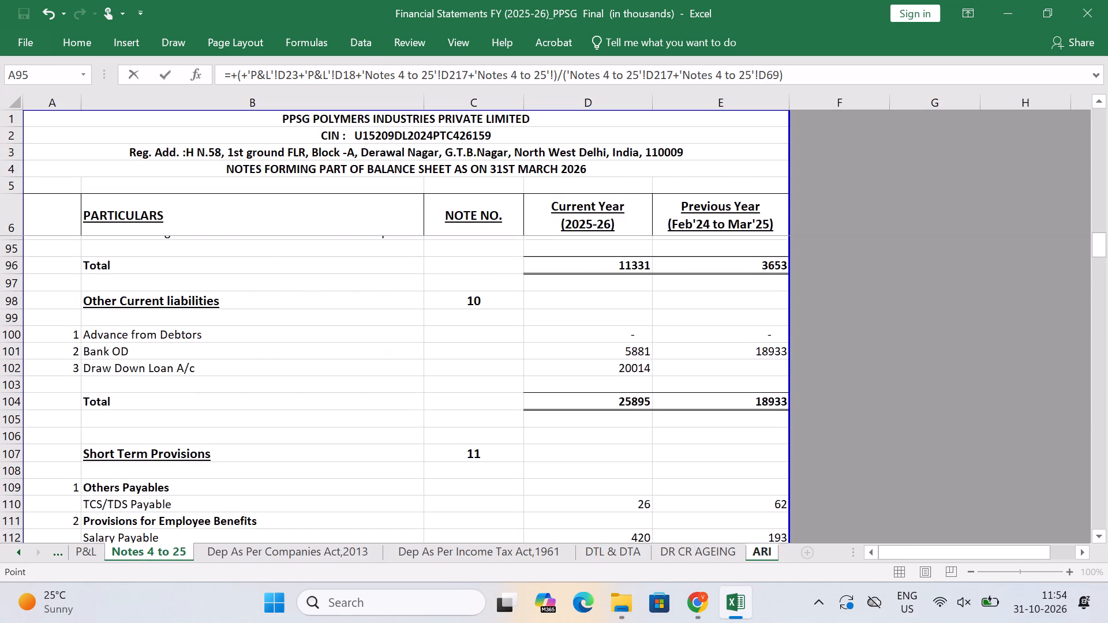
scroll(340, 348, up, 8)
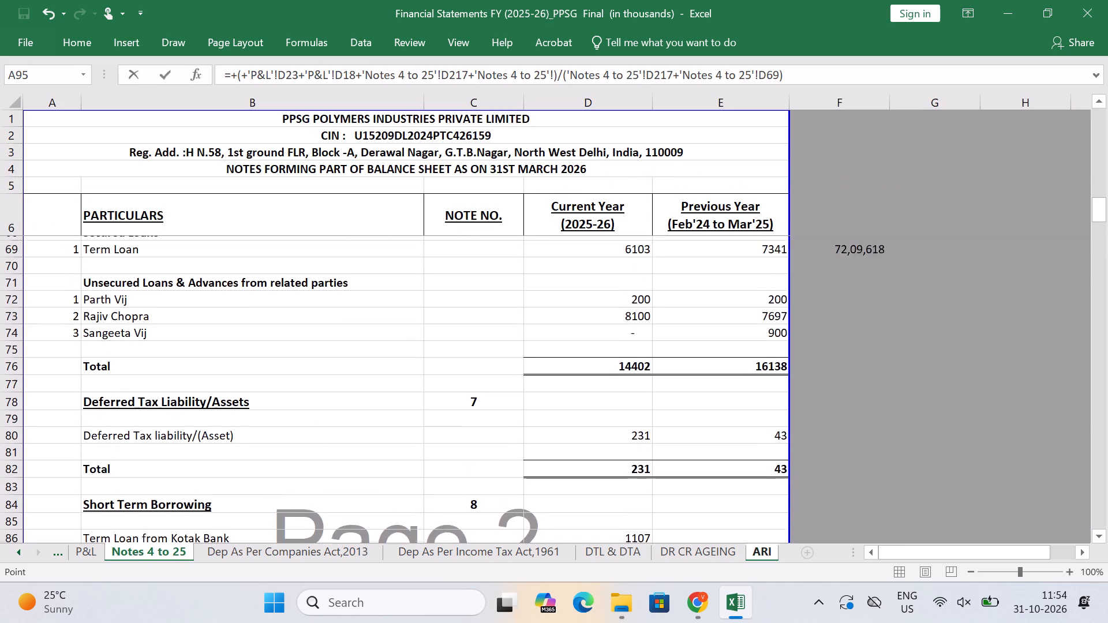
scroll(340, 348, up, 4)
scroll(340, 348, right, 1)
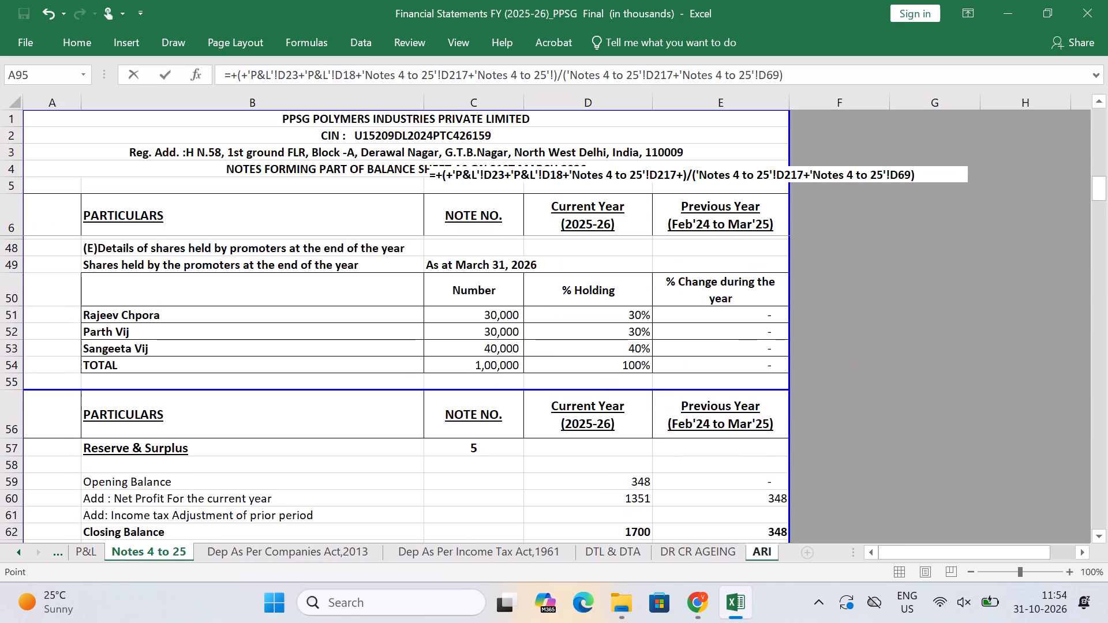
scroll(340, 348, right, 1)
scroll(340, 348, down, 5)
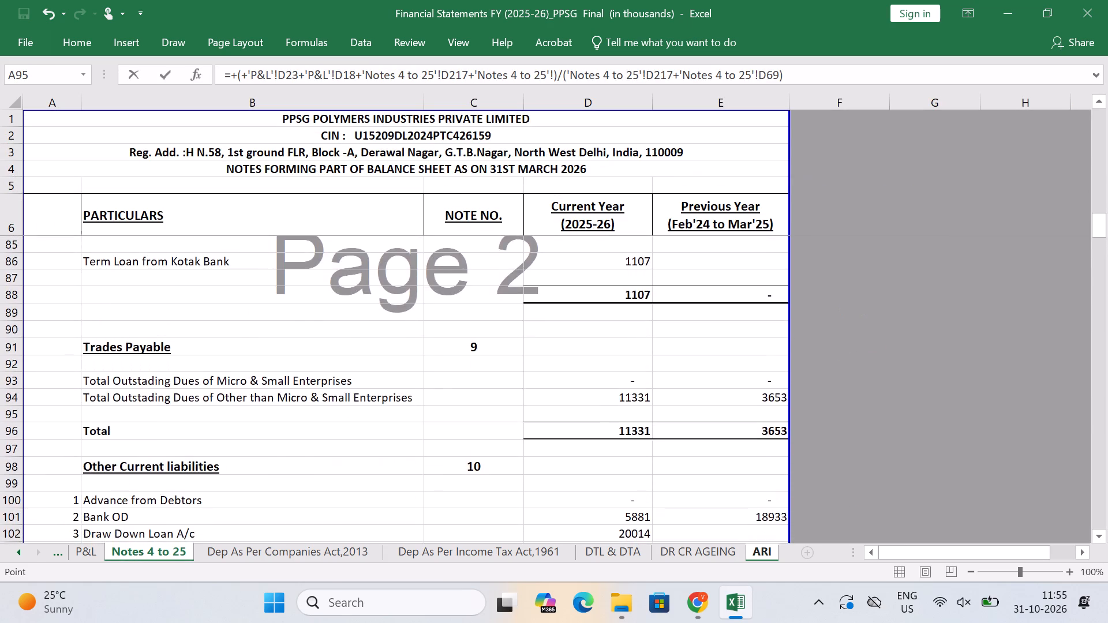
scroll(340, 348, down, 8)
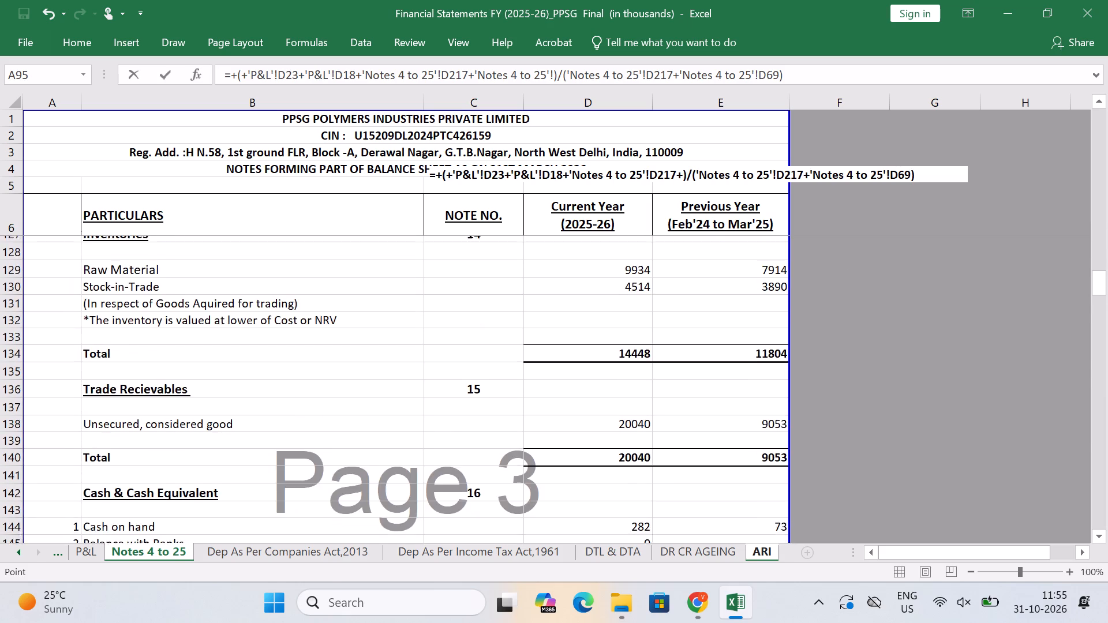
scroll(340, 348, down, 5)
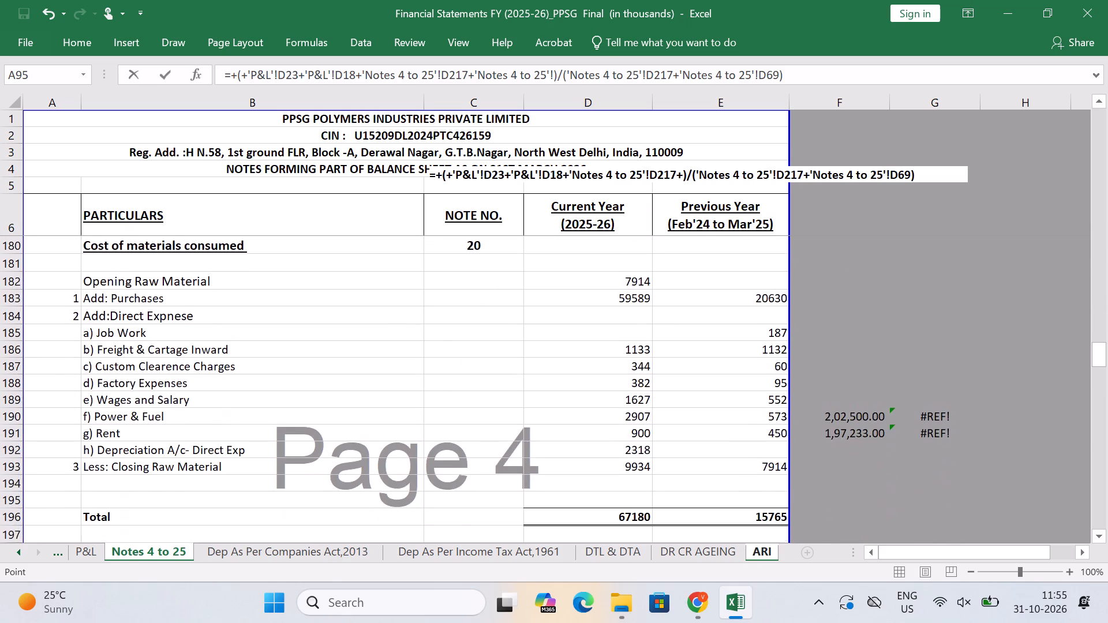
scroll(340, 348, down, 5)
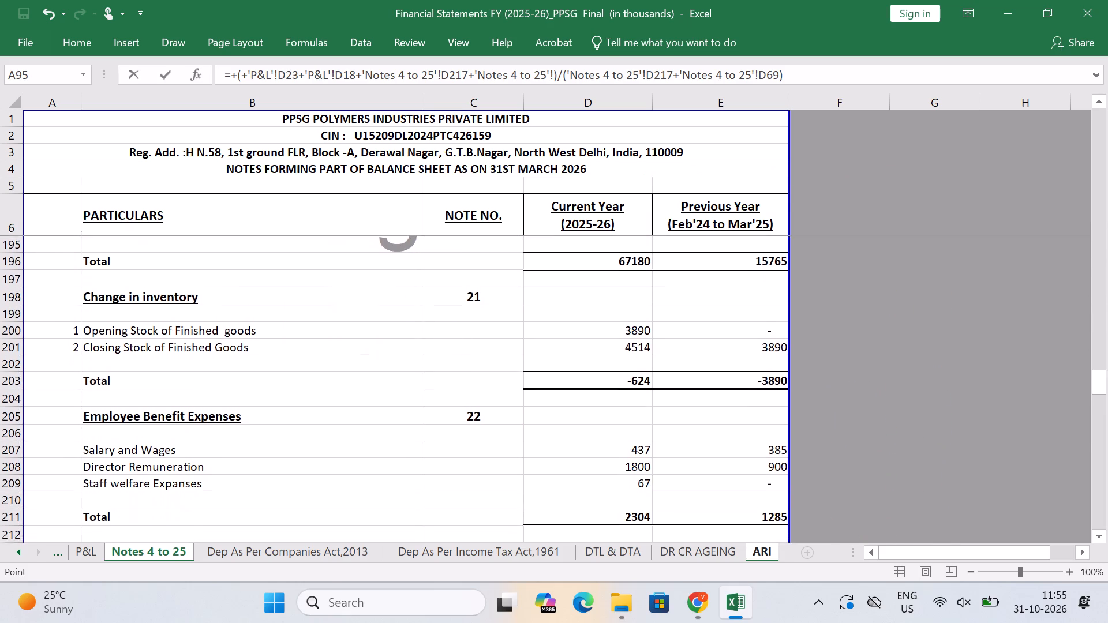
scroll(340, 348, down, 2)
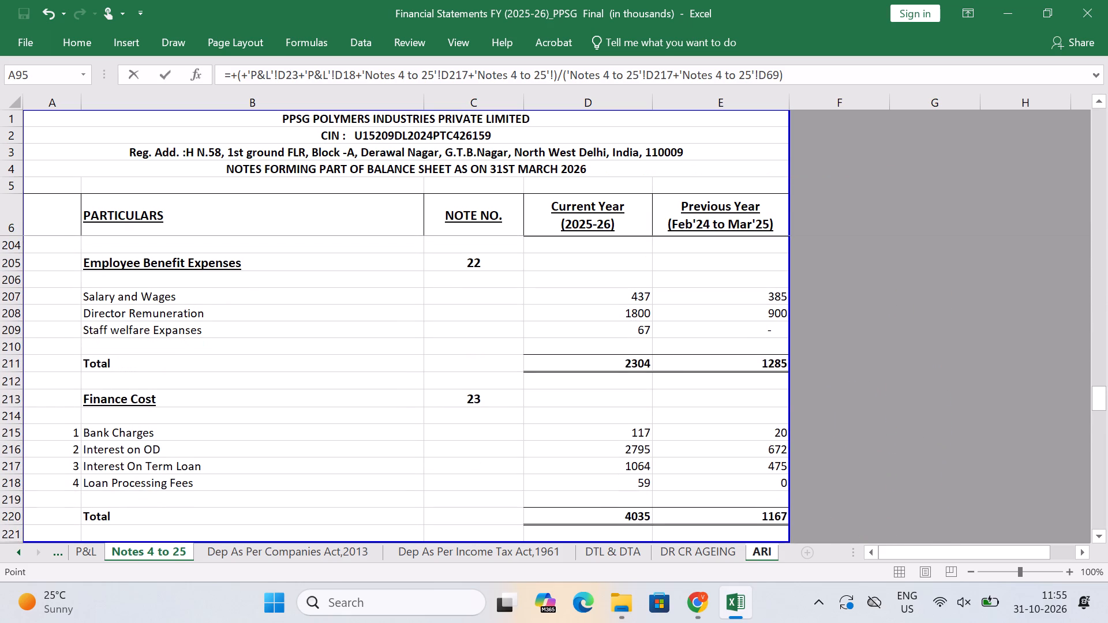
click(602, 453)
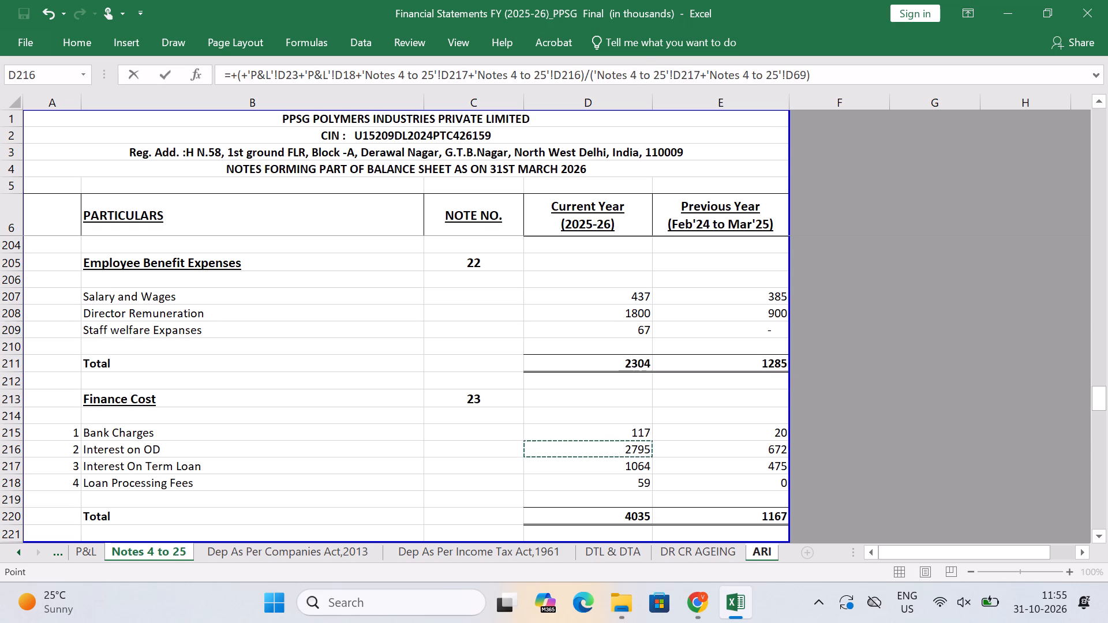
key(Return)
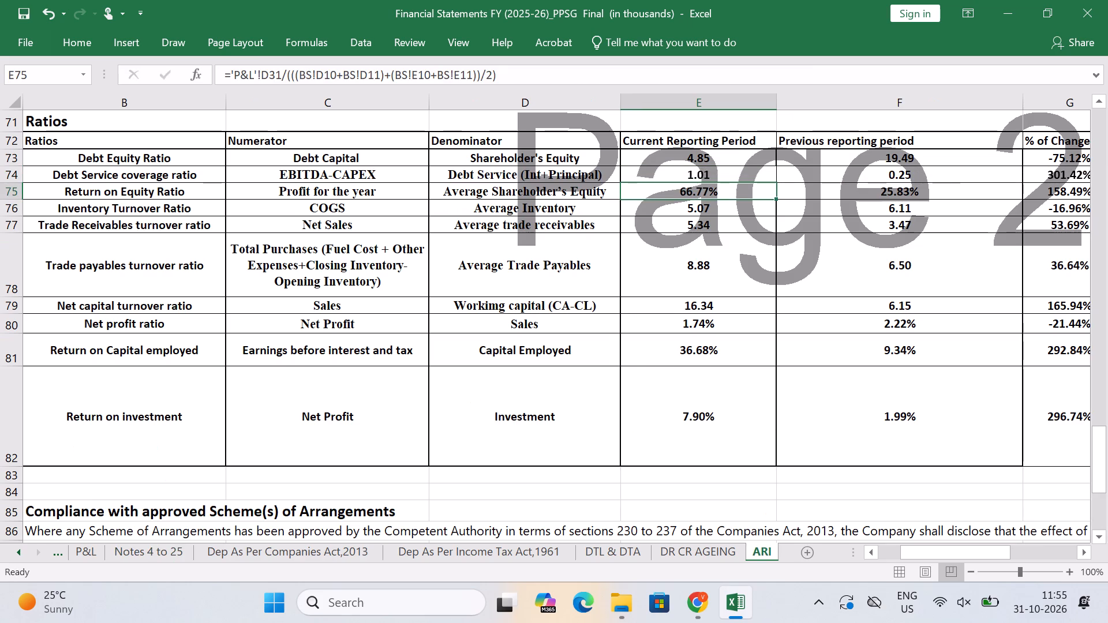
key(F2)
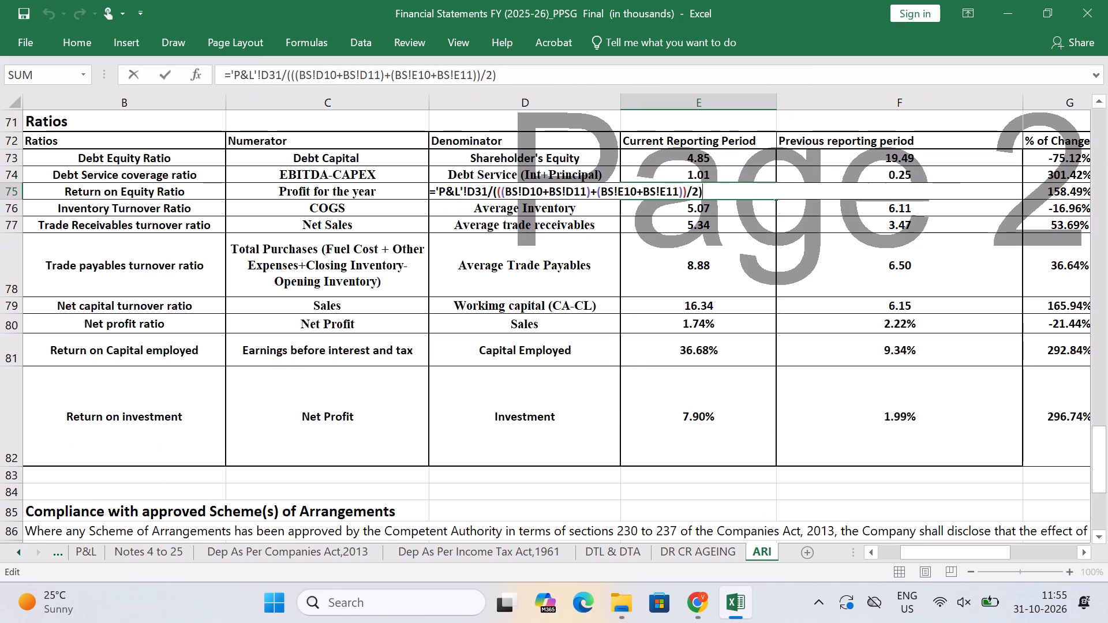
key(Escape)
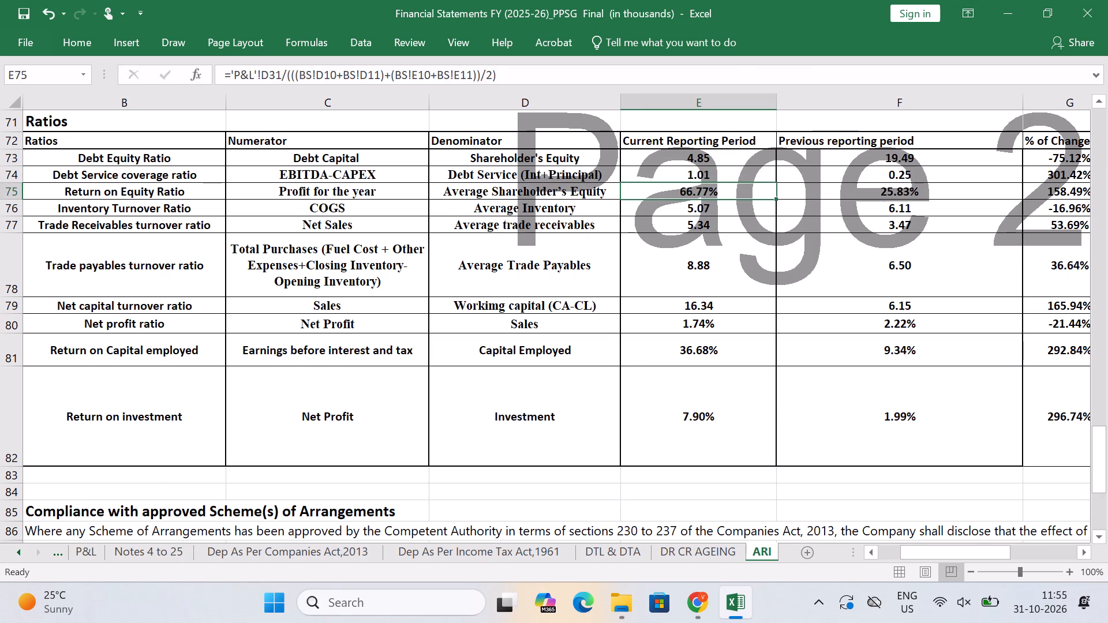
Add the current-year Bank OD balance from Notes 4 to 25 (D101) to the denominator of the current period's Debt Service coverage ratio.
key(Up)
key(F2)
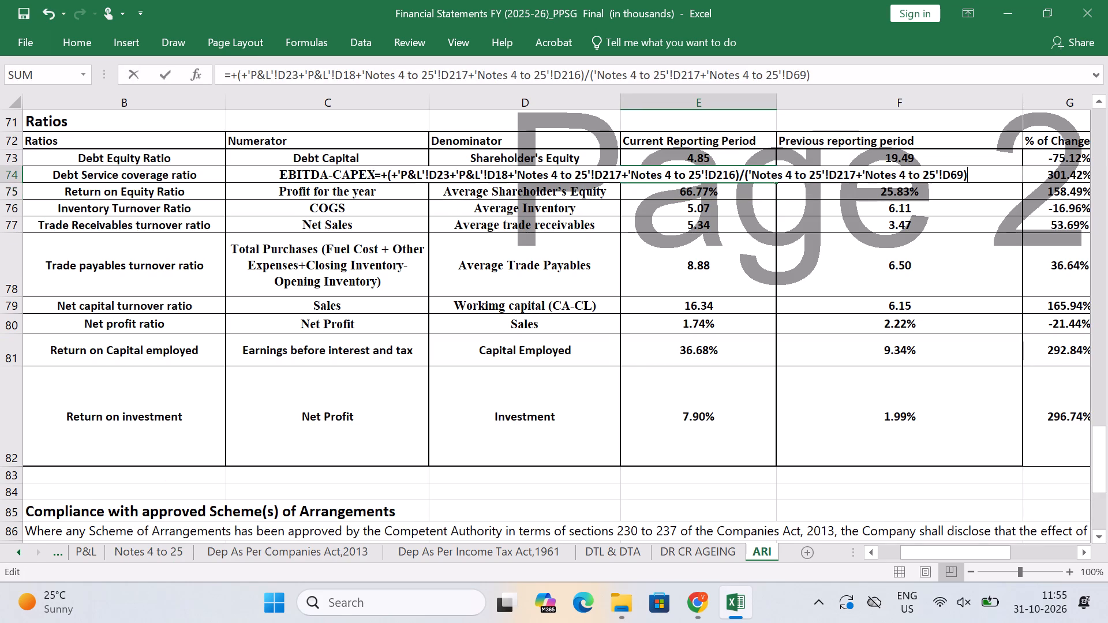
key(Left)
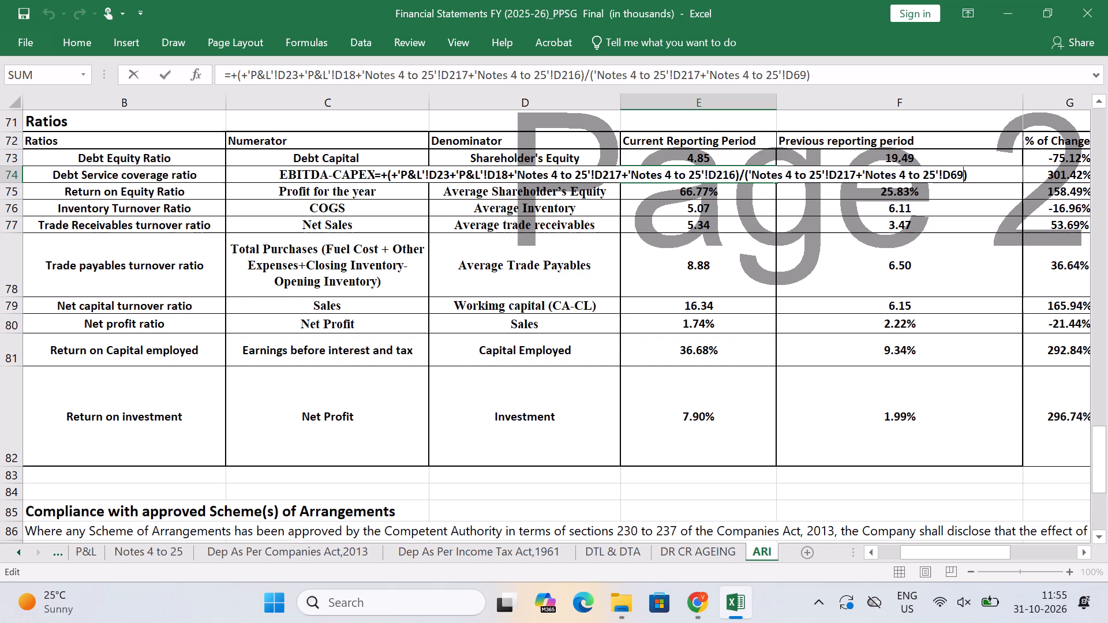
key(shift+plus)
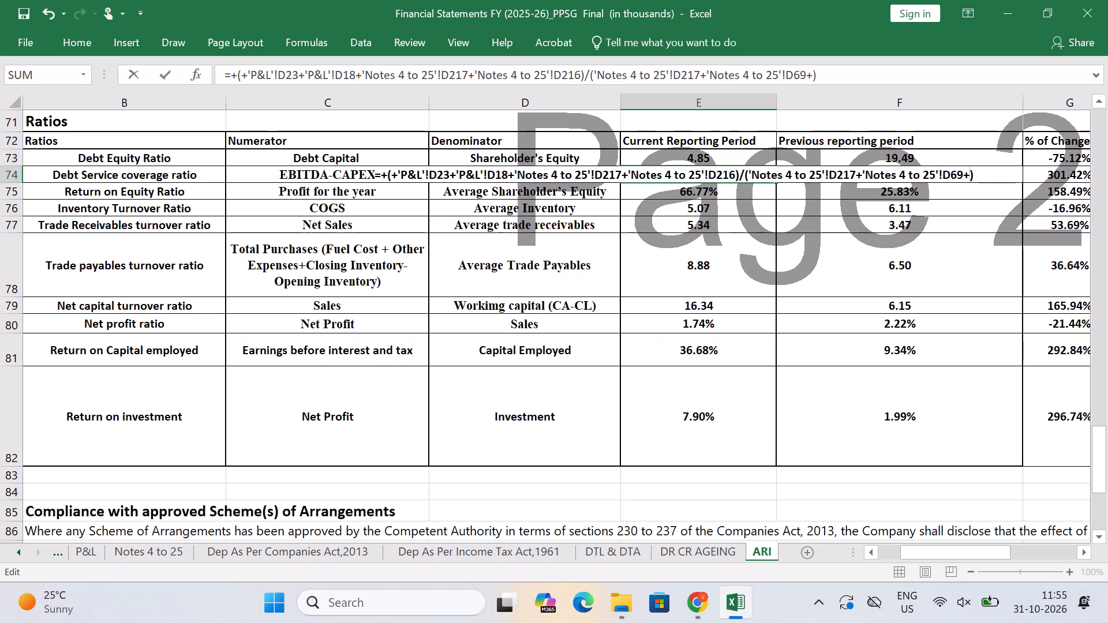
click(129, 543)
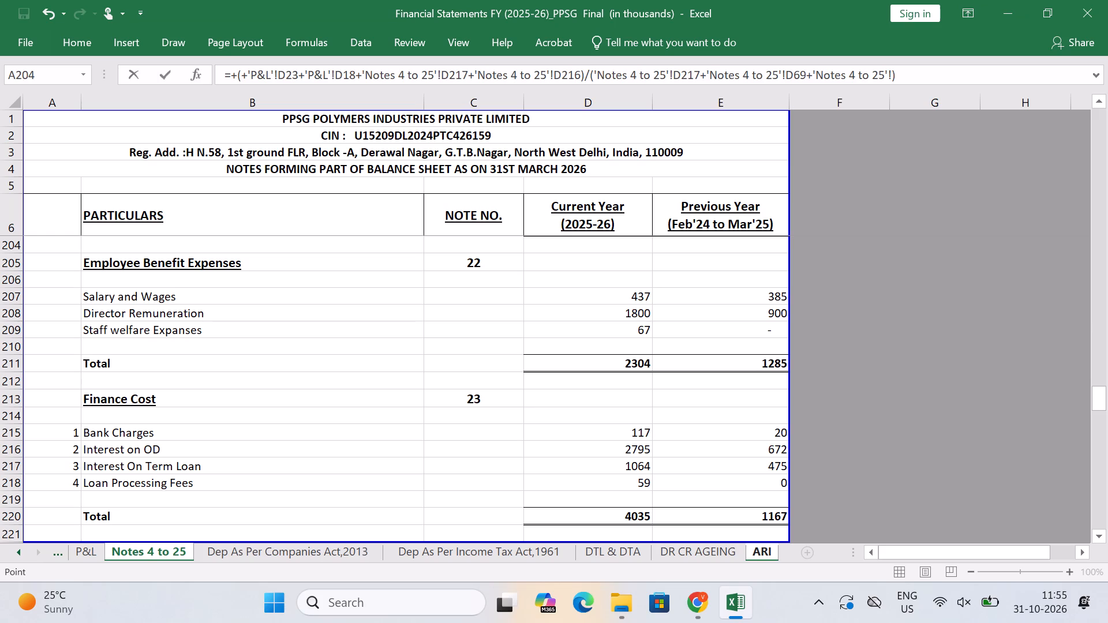
scroll(305, 310, up, 4)
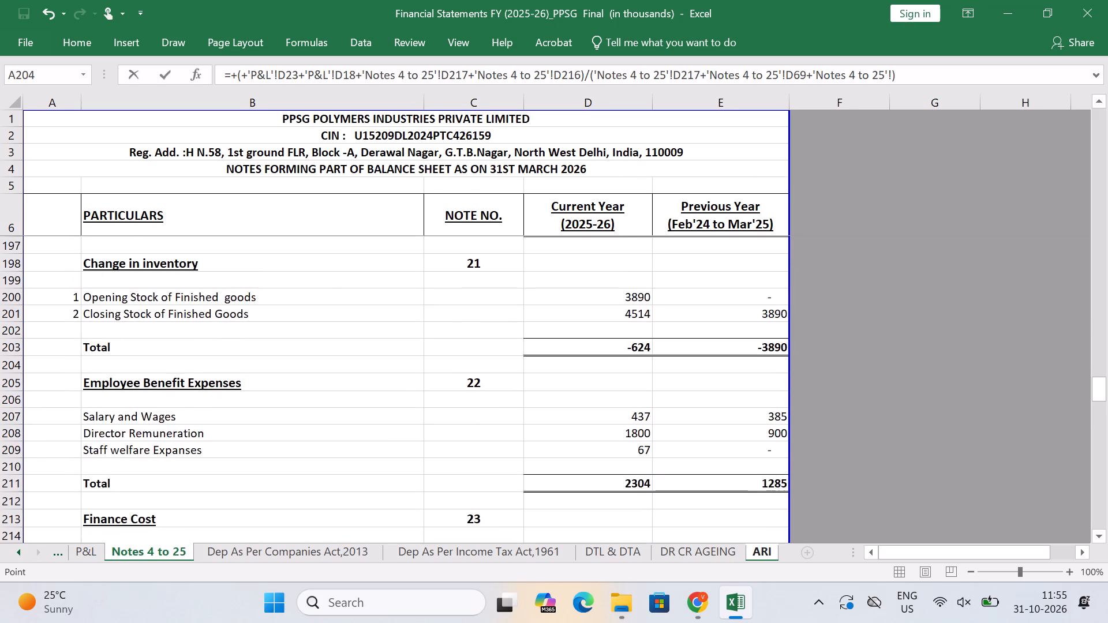
scroll(305, 310, up, 9)
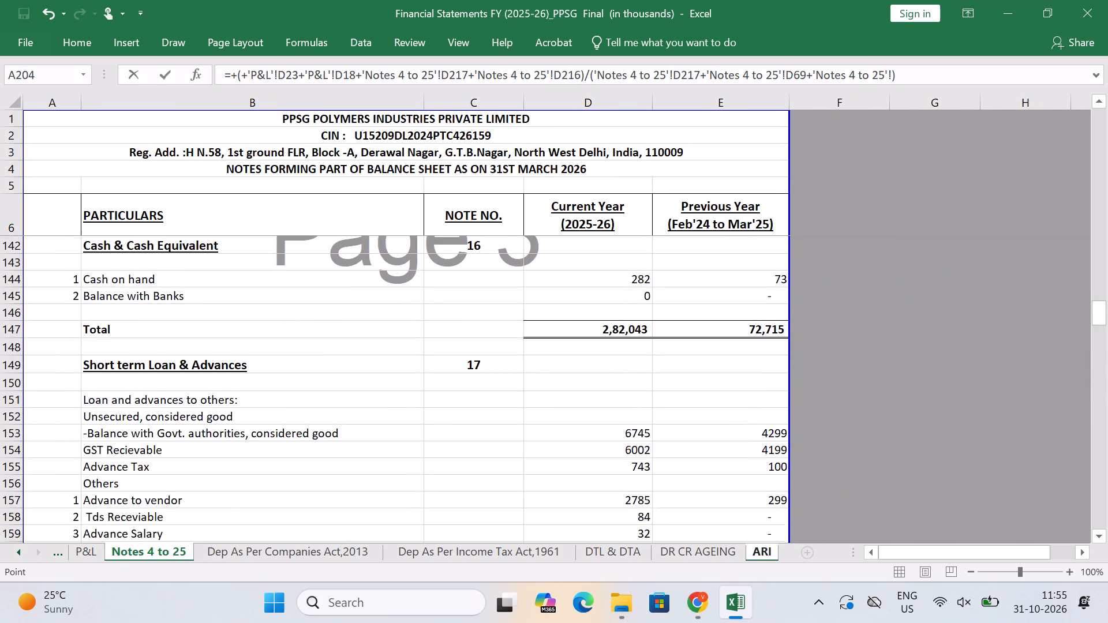
scroll(305, 310, up, 4)
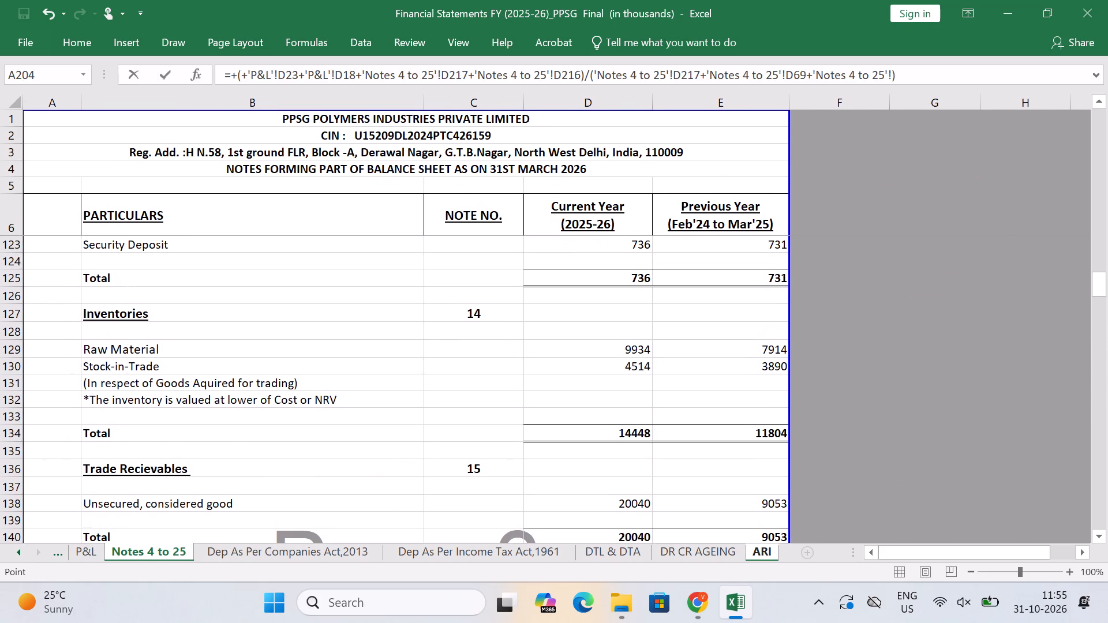
scroll(305, 310, up, 4)
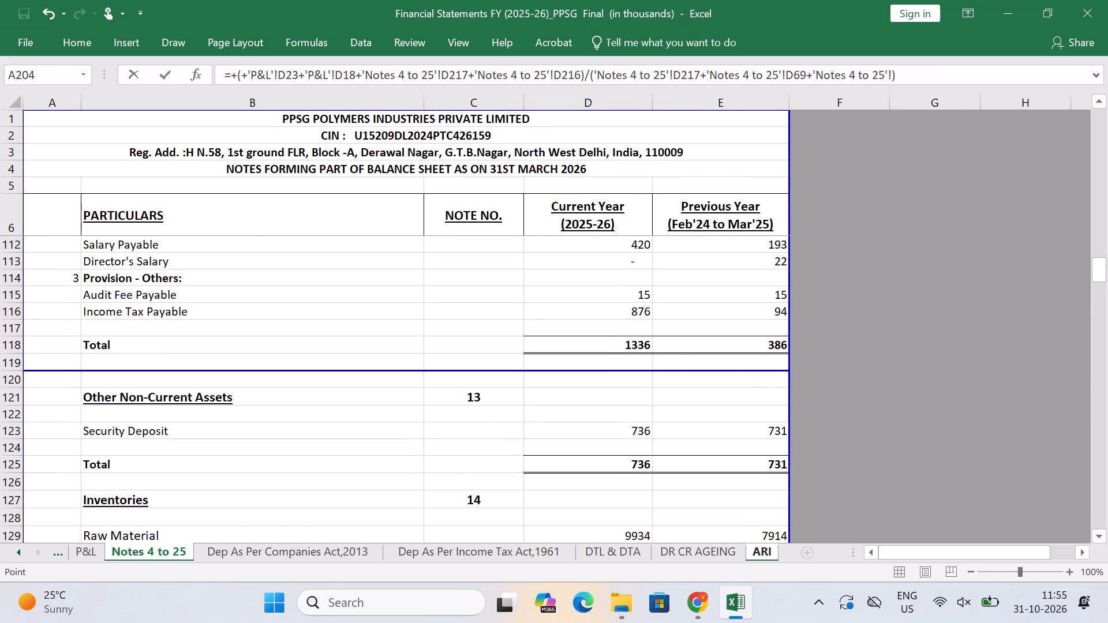
scroll(305, 310, up, 6)
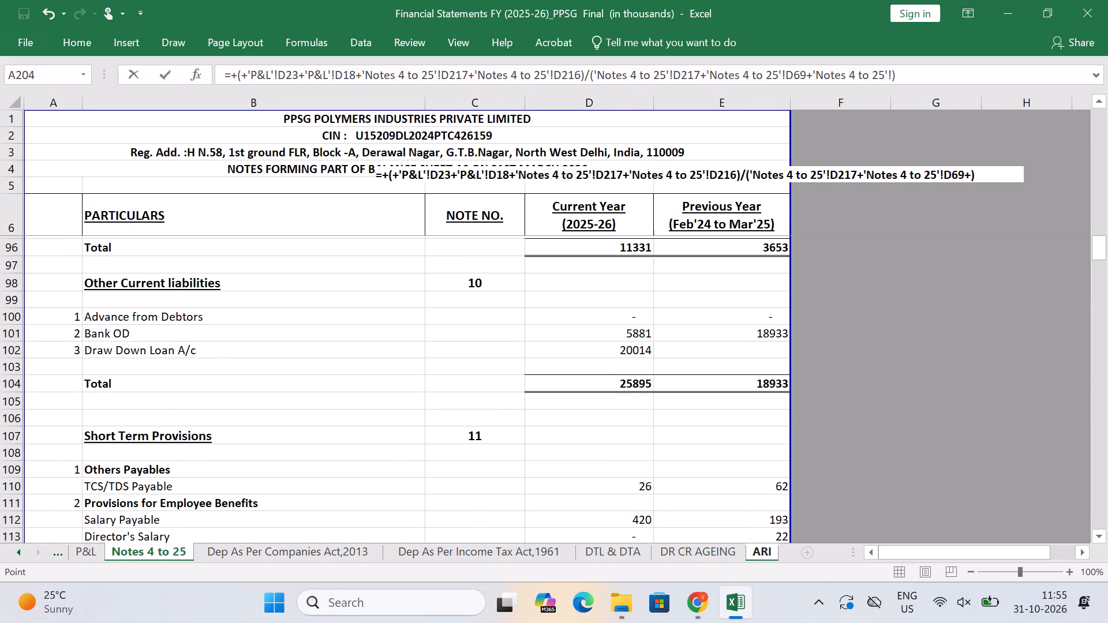
scroll(305, 310, up, 1)
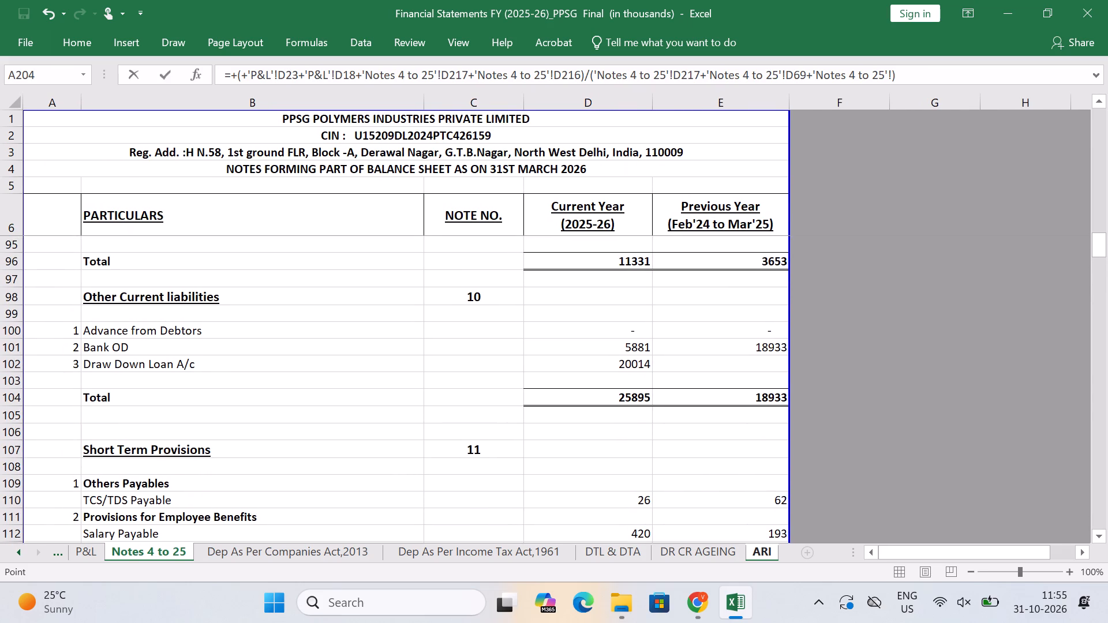
click(574, 352)
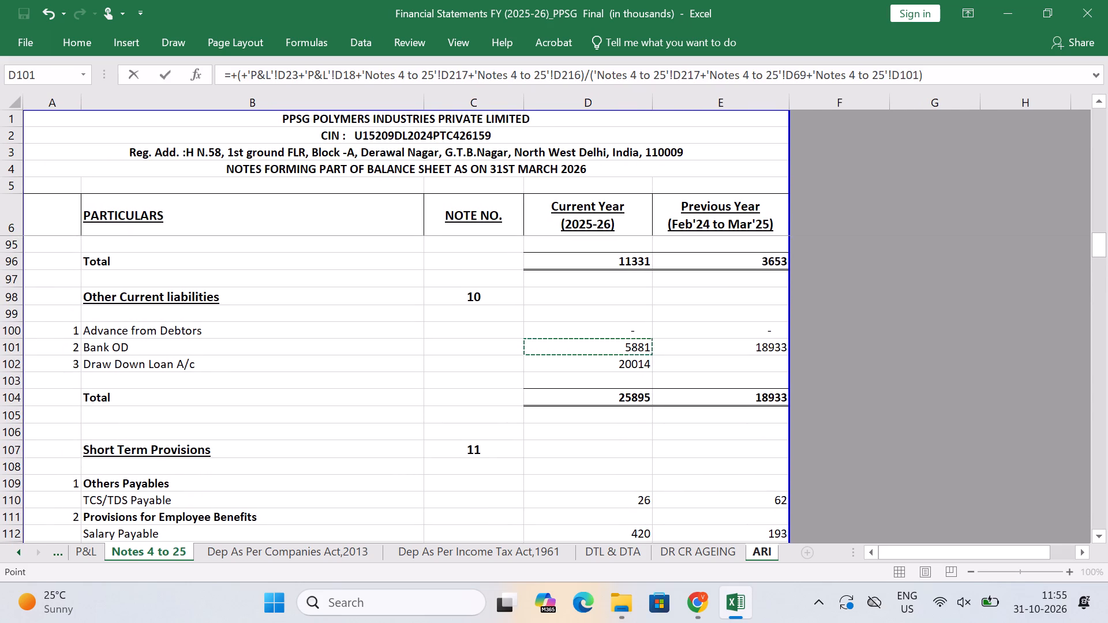
key(Return)
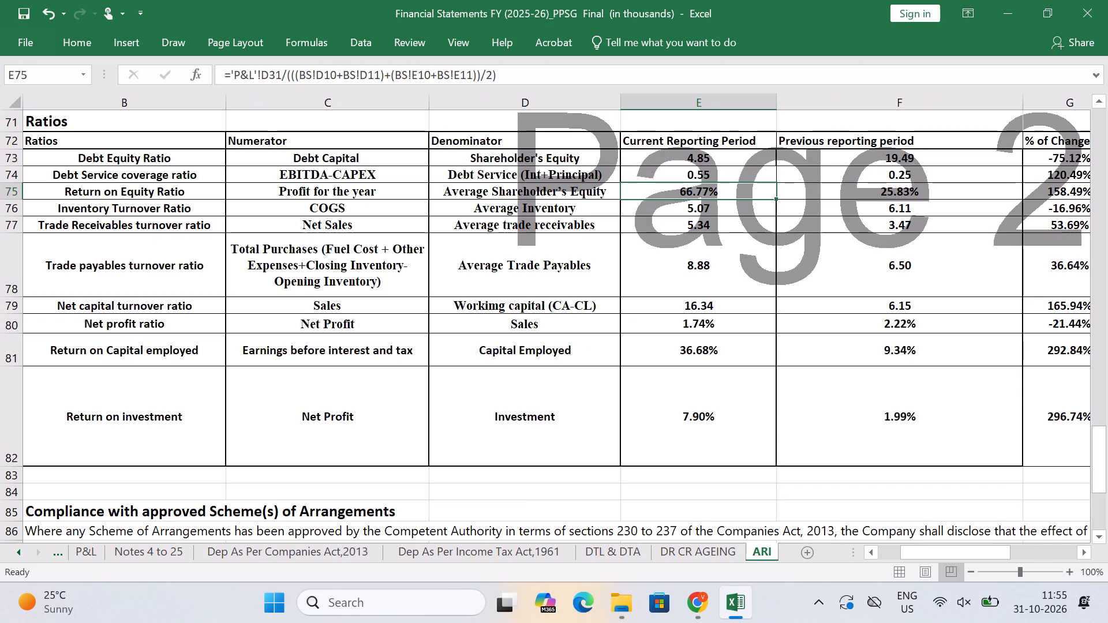
Add the previous-year Interest on OD from Notes 4 to 25 (E216) to the numerator of the previous period's Debt Service coverage ratio.
key(Up)
key(Right)
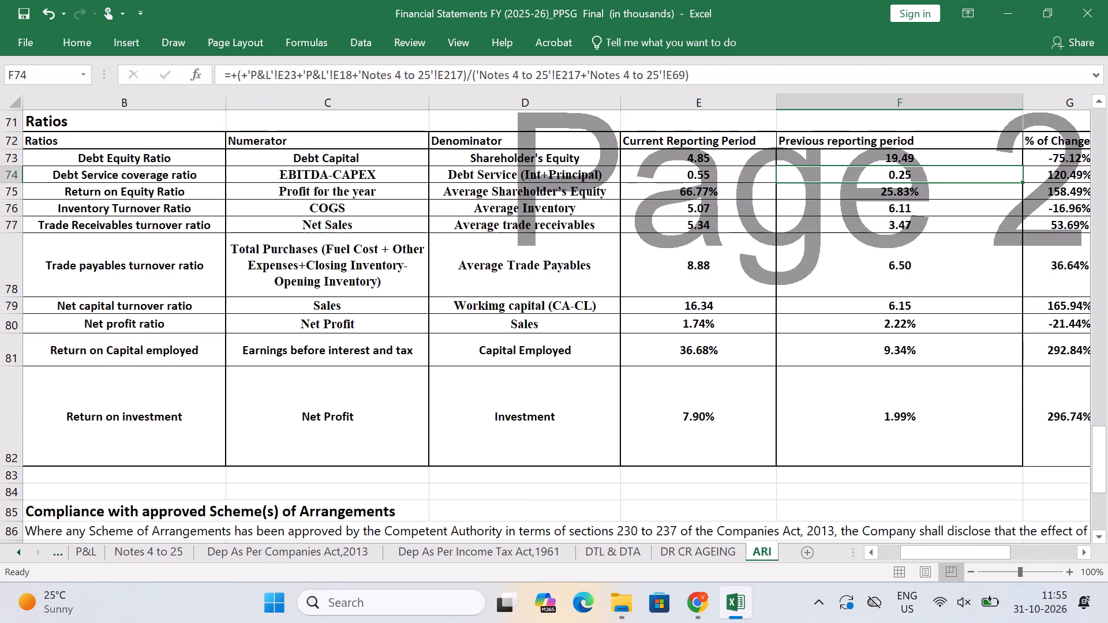
key(Left)
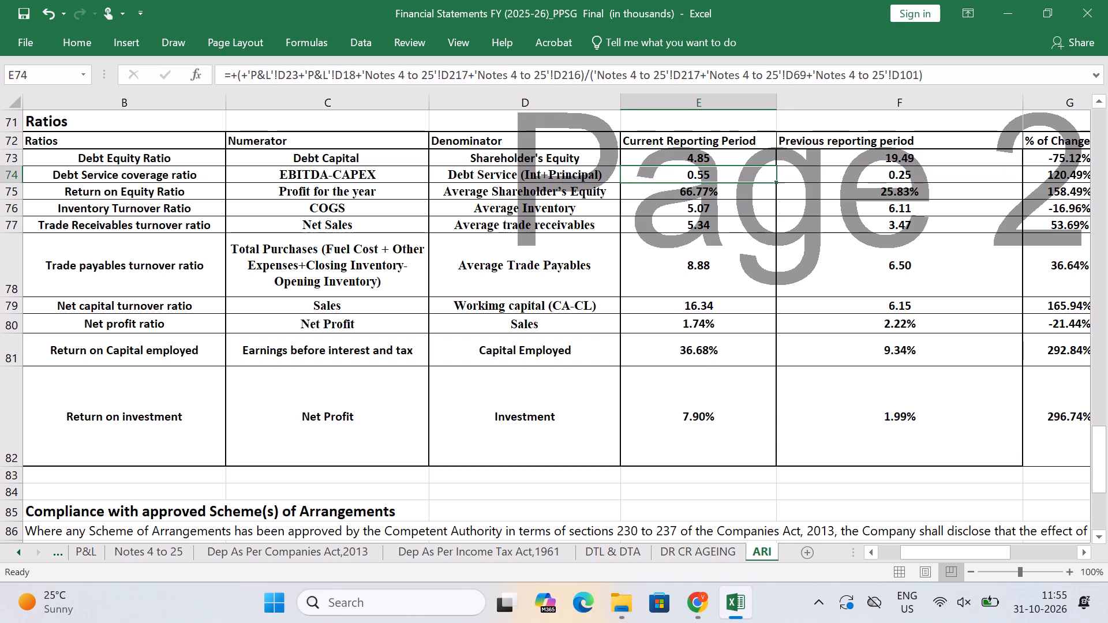
key(Right)
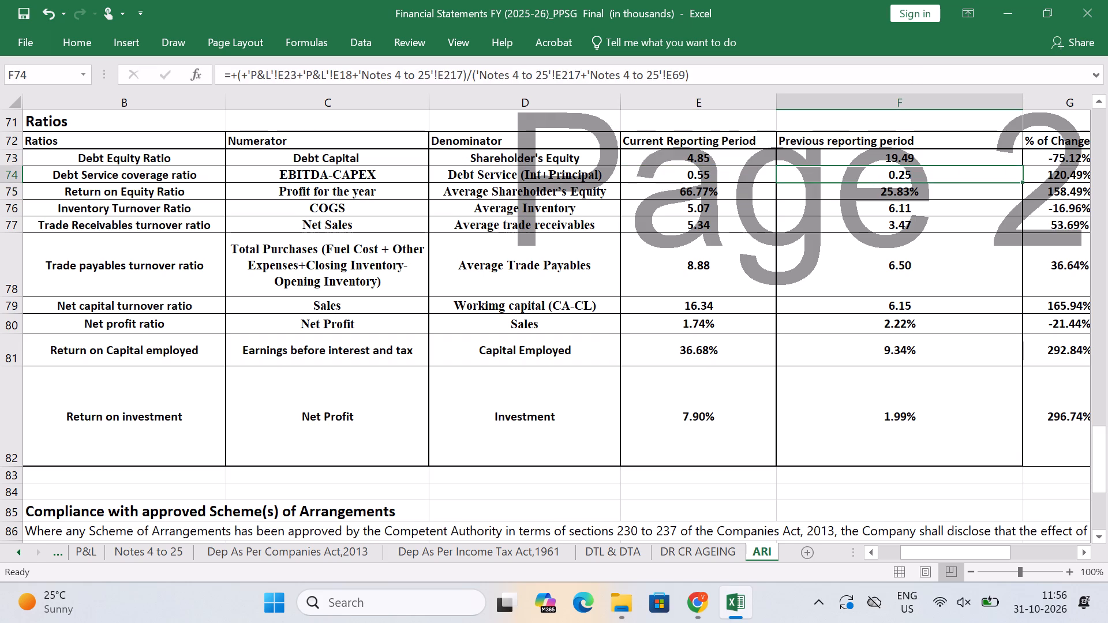
key(F2)
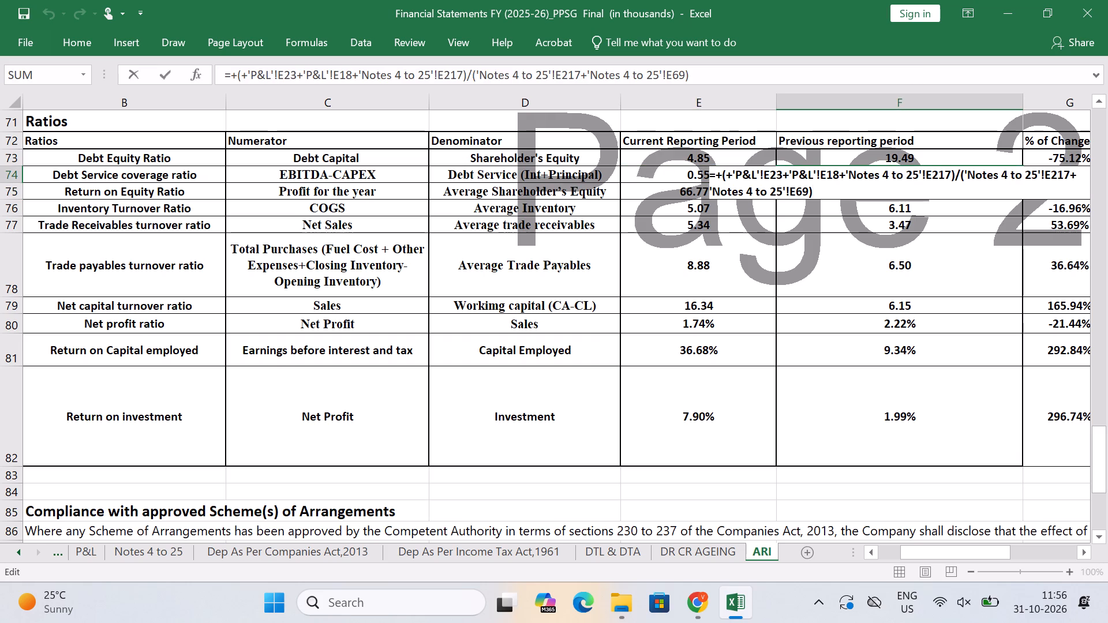
click(950, 177)
key(shift+plus)
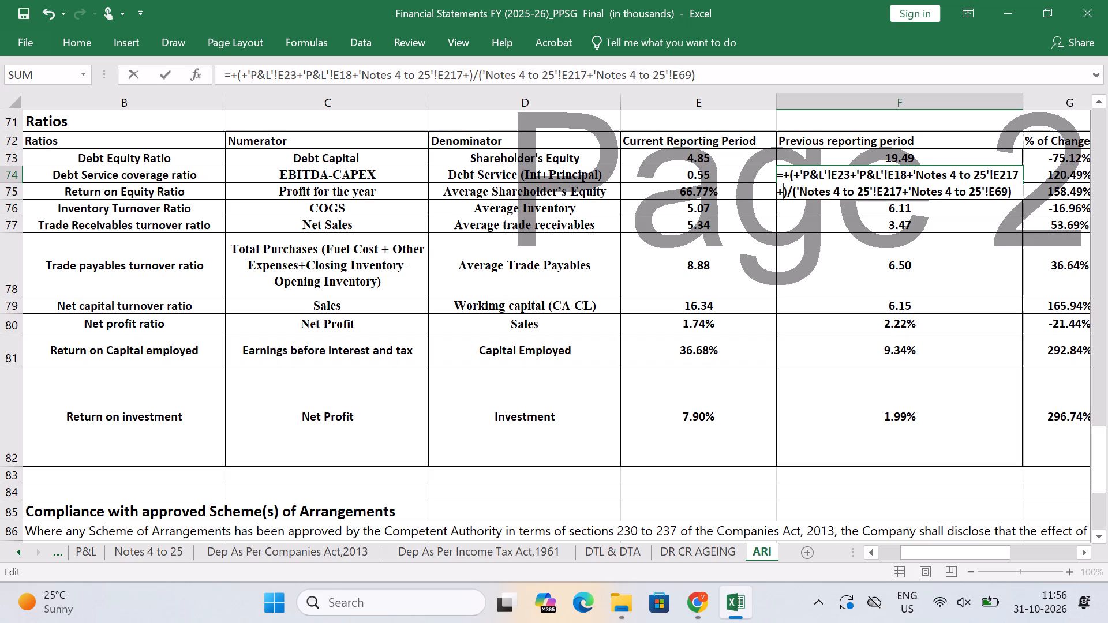
click(89, 548)
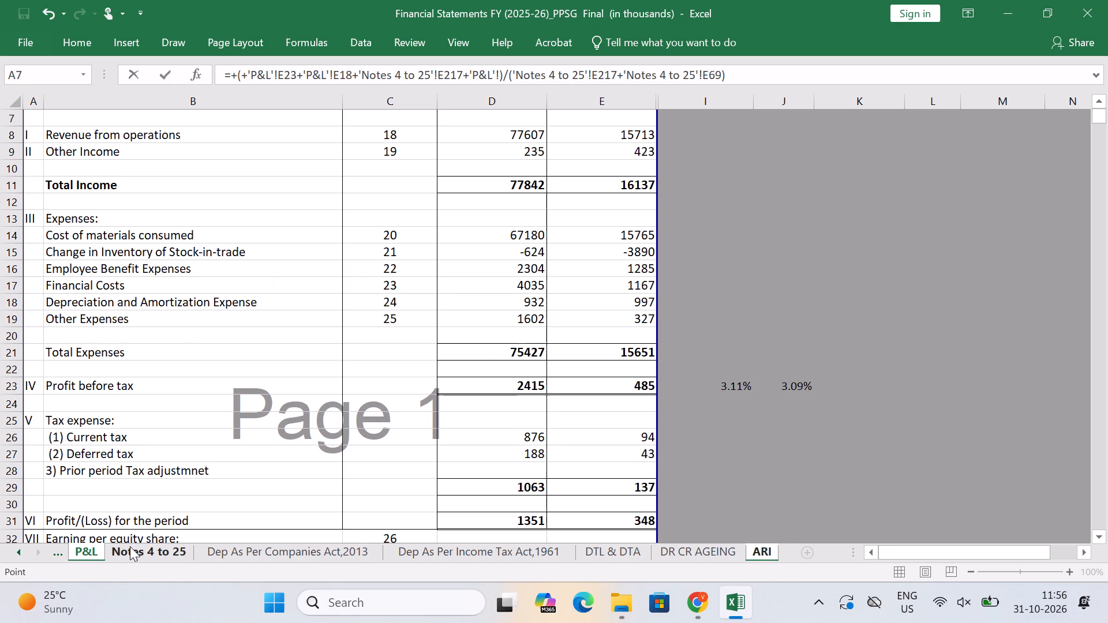
click(131, 550)
scroll(357, 434, down, 1)
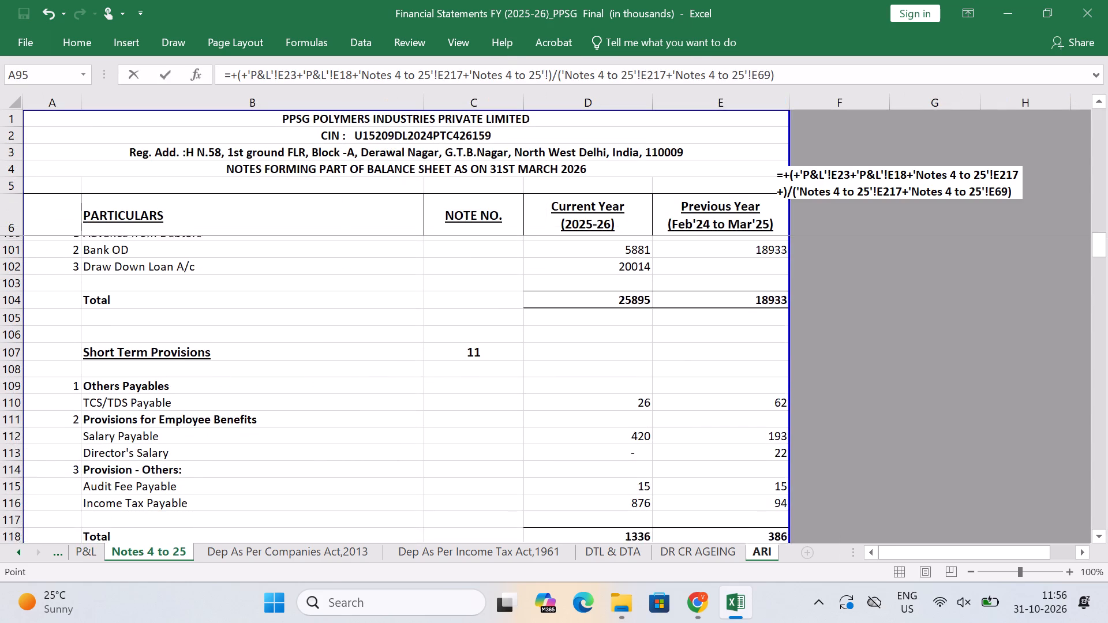
scroll(357, 434, down, 2)
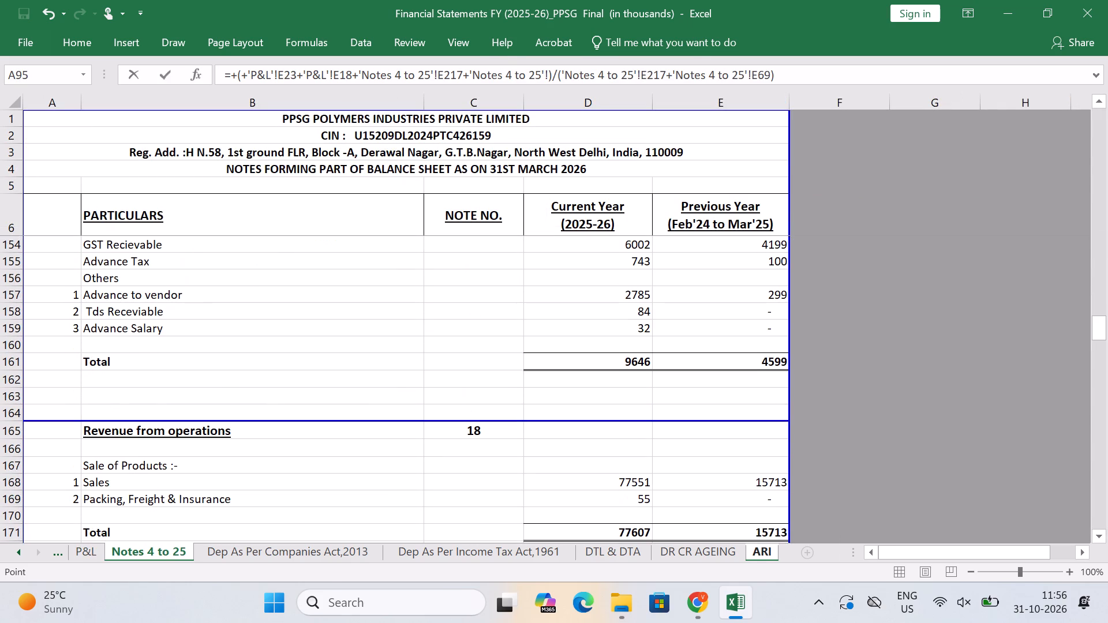
scroll(357, 434, down, 2)
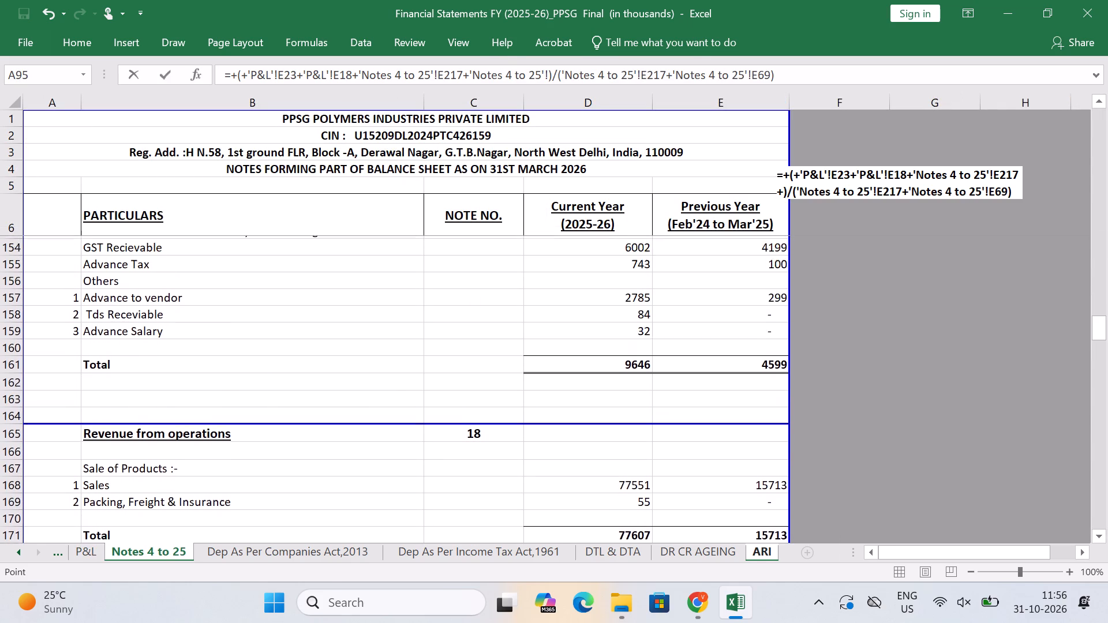
scroll(357, 434, down, 3)
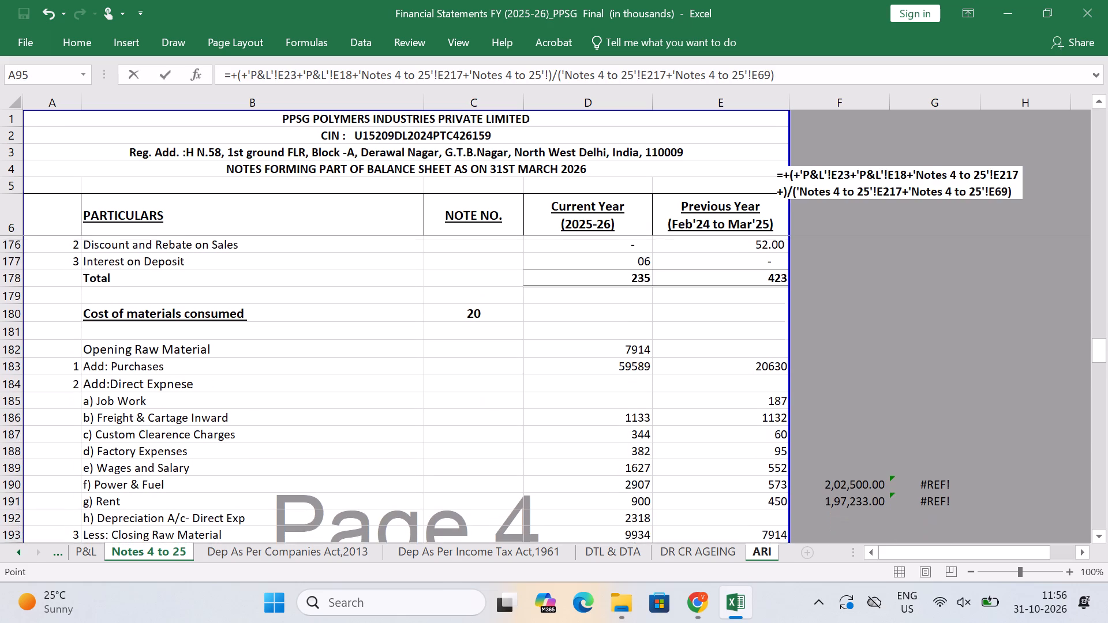
scroll(357, 434, down, 3)
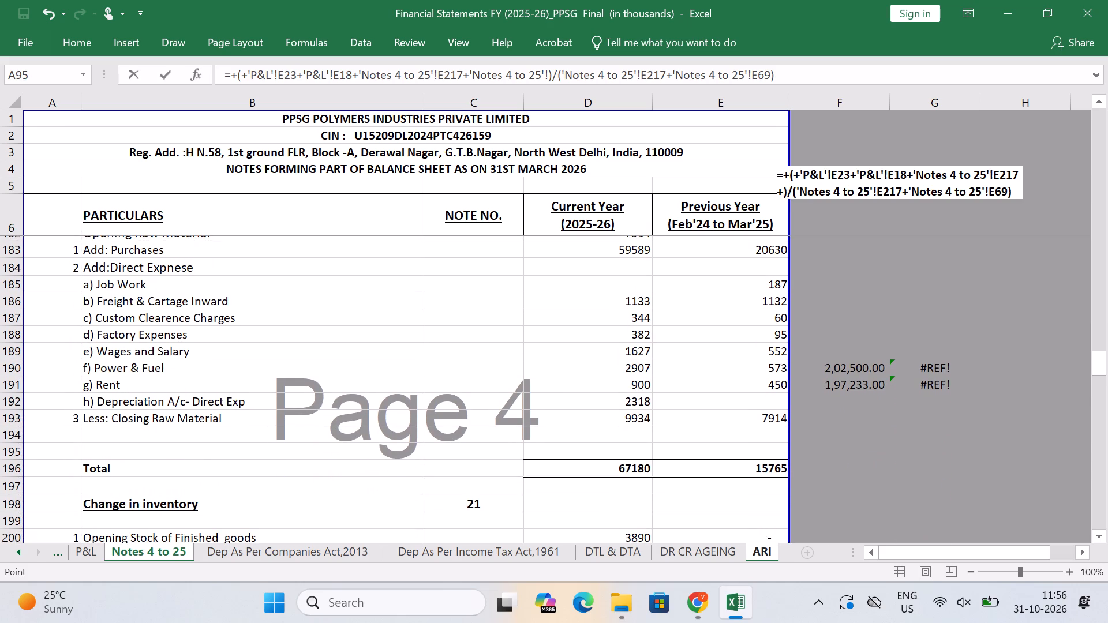
scroll(357, 434, down, 2)
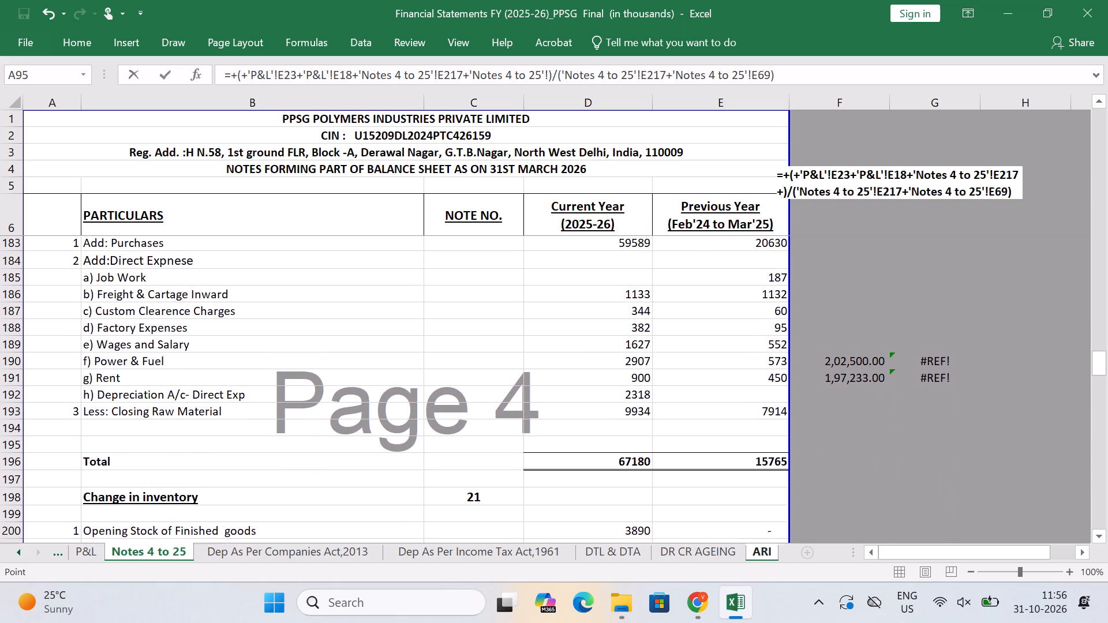
scroll(357, 434, down, 5)
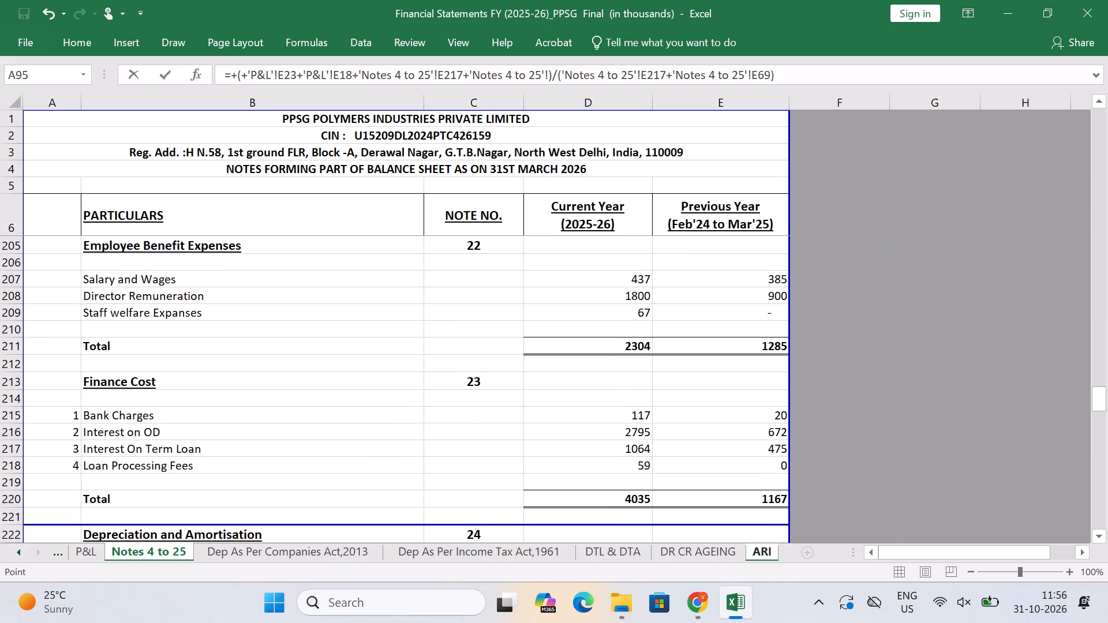
click(731, 427)
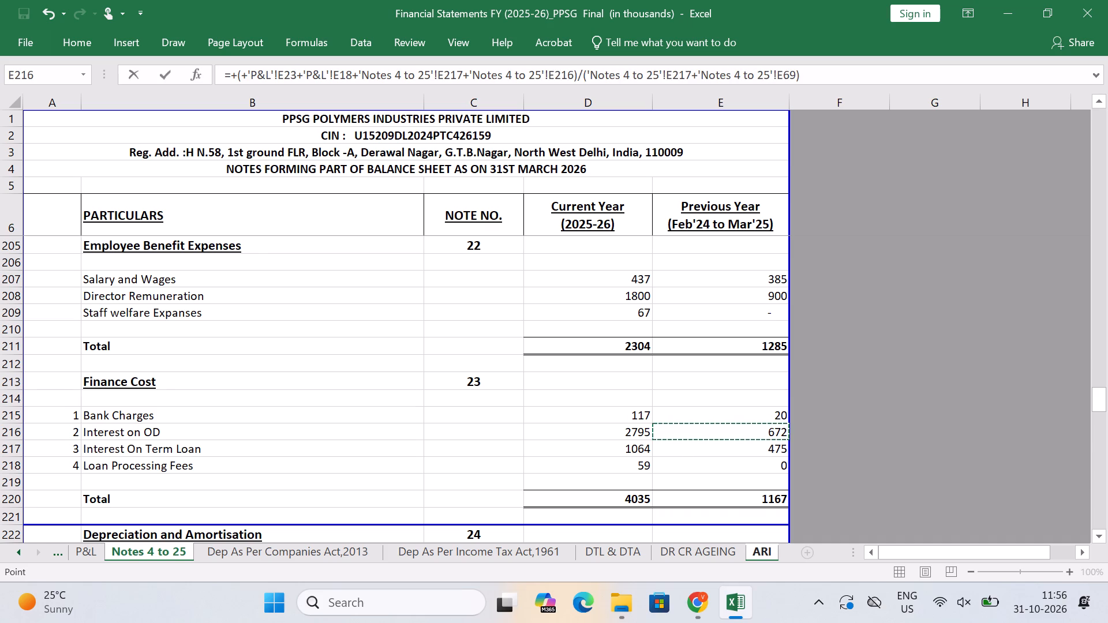
key(Return)
Add the previous-year Bank OD balance from Notes 4 to 25 (E101) to the denominator of the previous period's Debt Service coverage ratio.
key(Up)
key(F2)
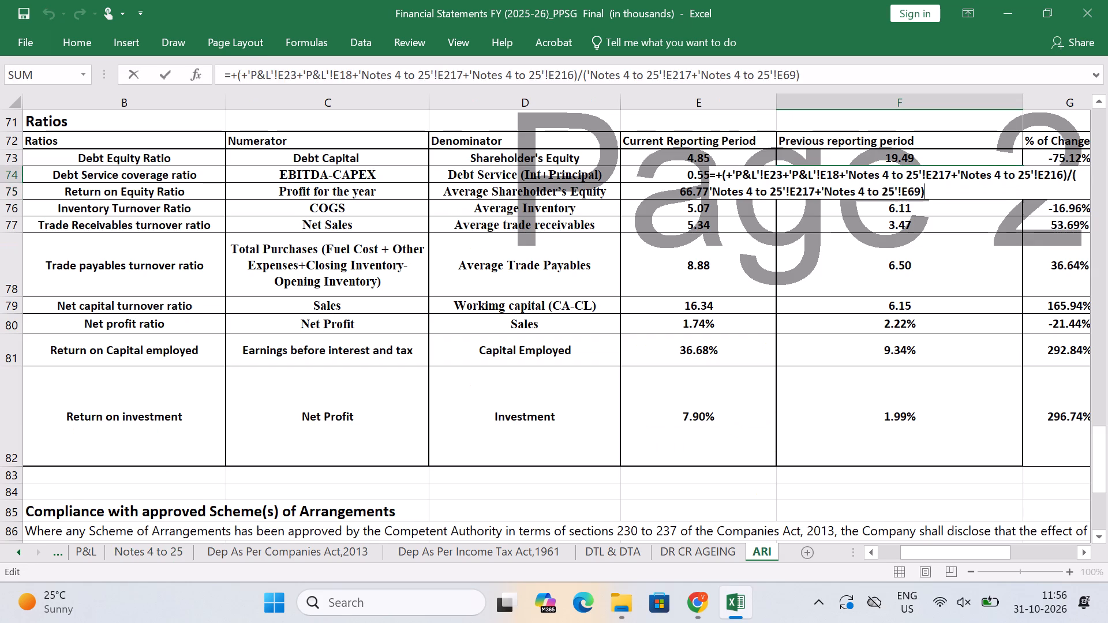
key(Left)
key(shift+plus)
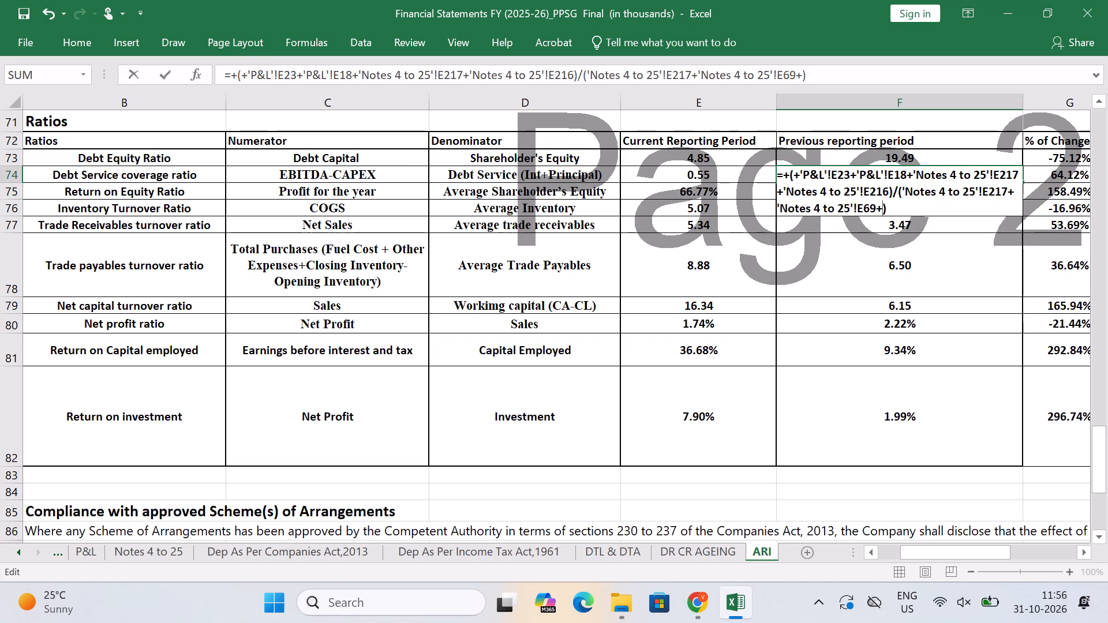
click(170, 552)
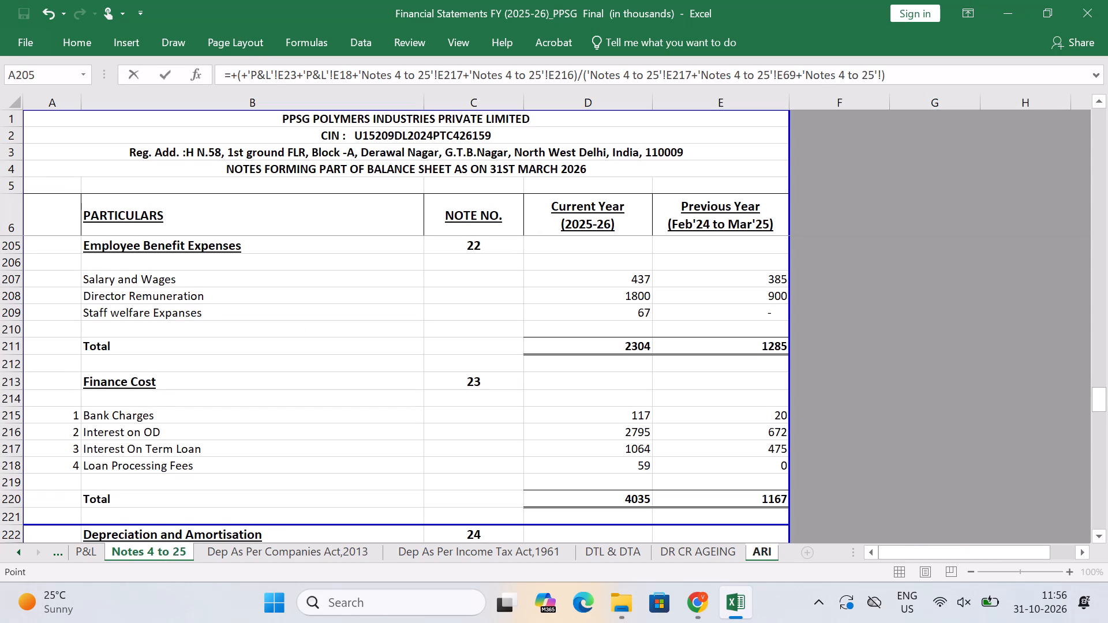
scroll(463, 361, up, 10)
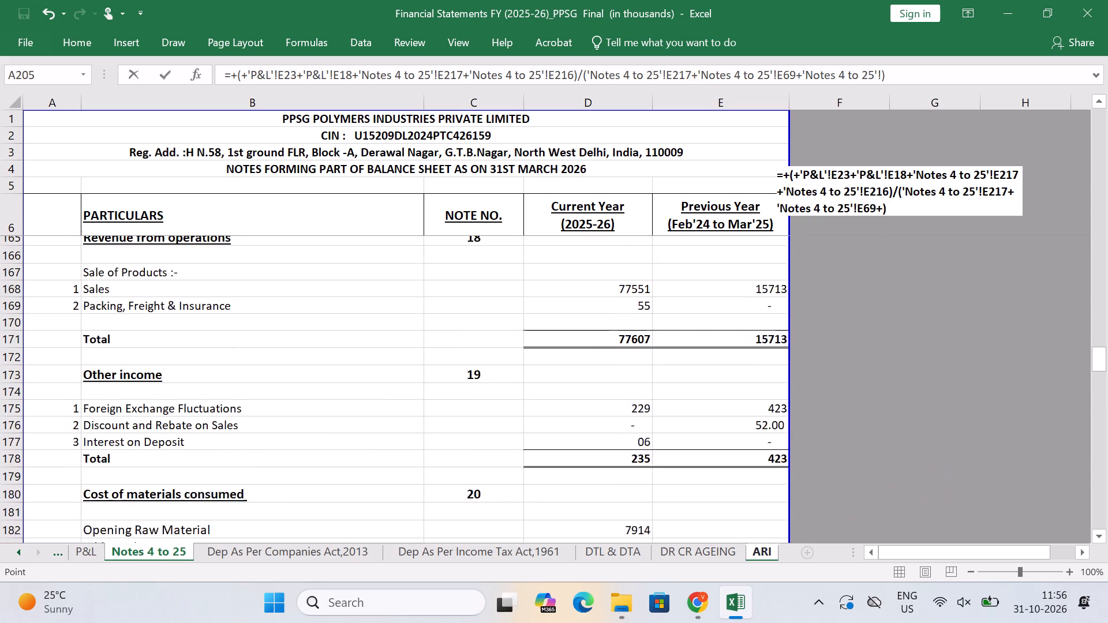
scroll(463, 361, up, 10)
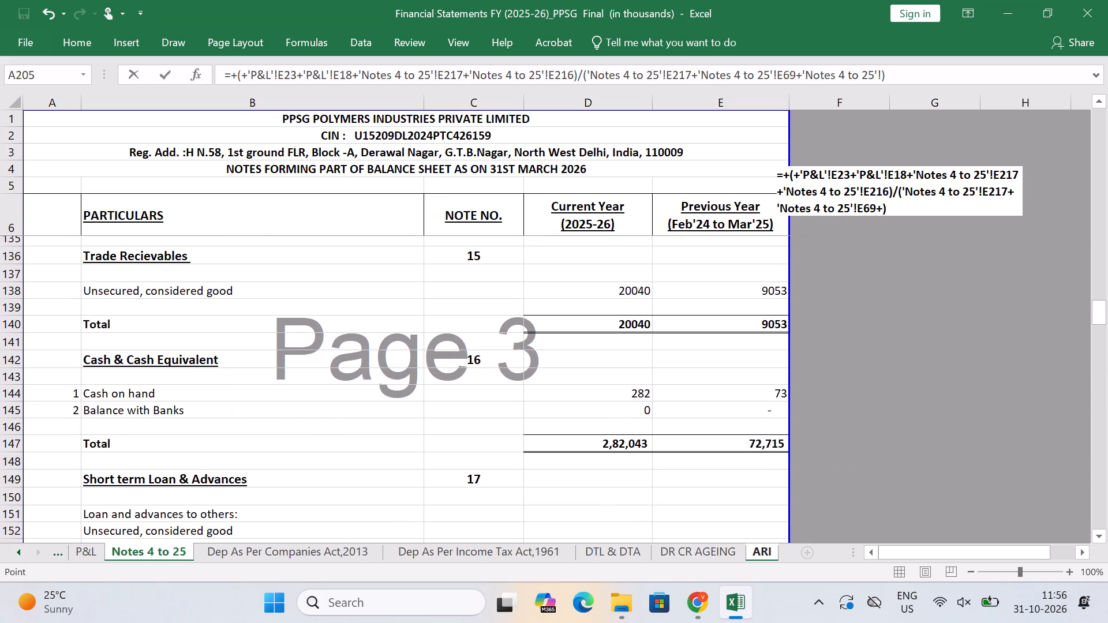
scroll(463, 361, up, 5)
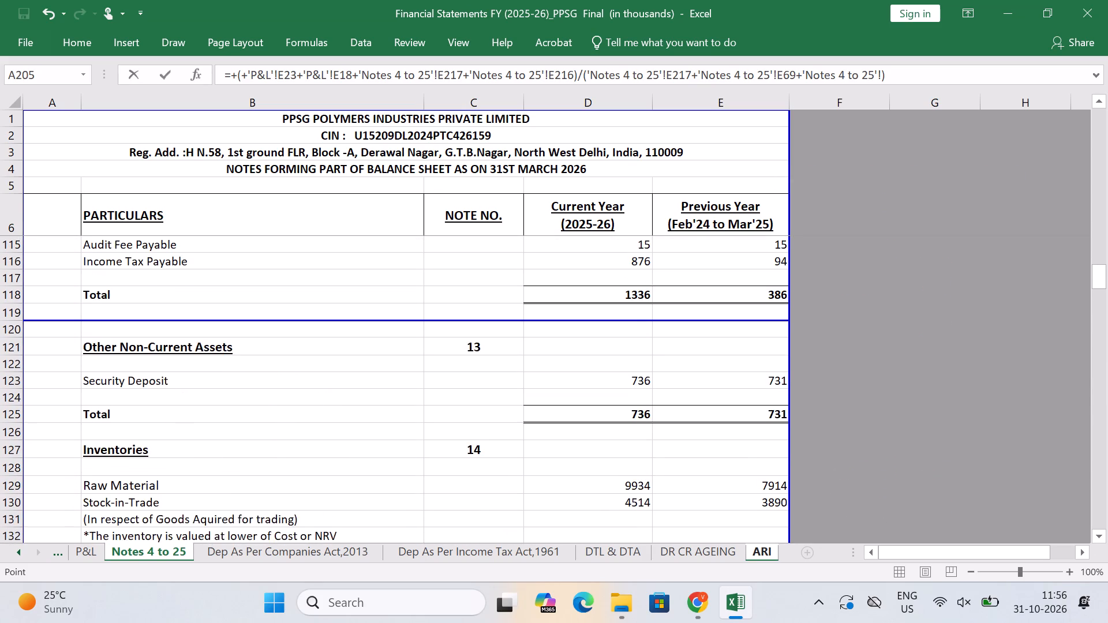
scroll(463, 361, up, 5)
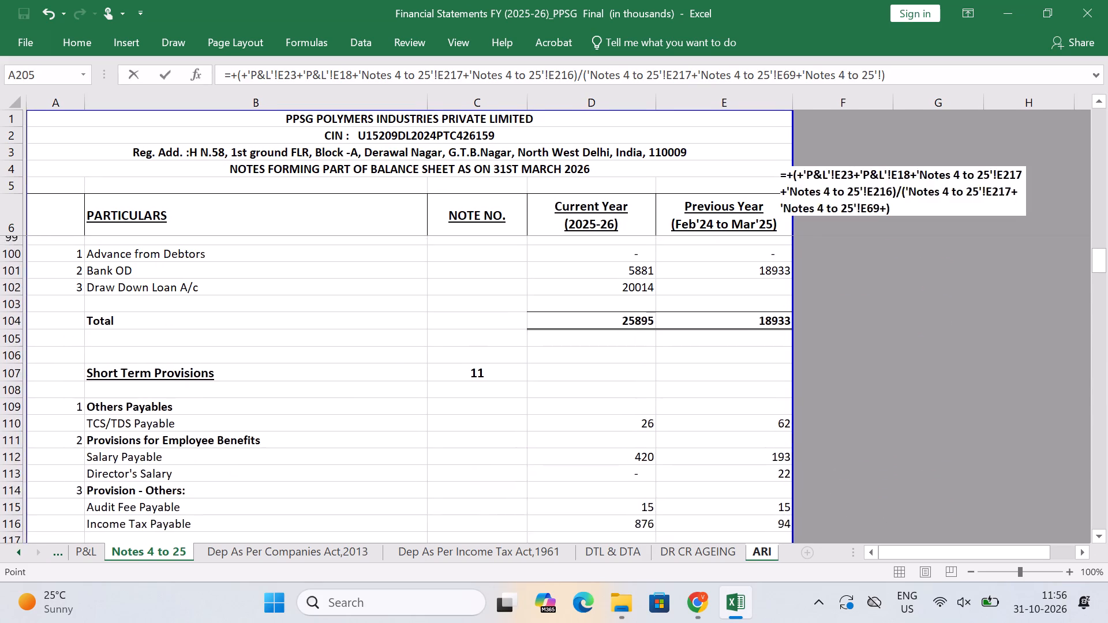
scroll(463, 361, up, 2)
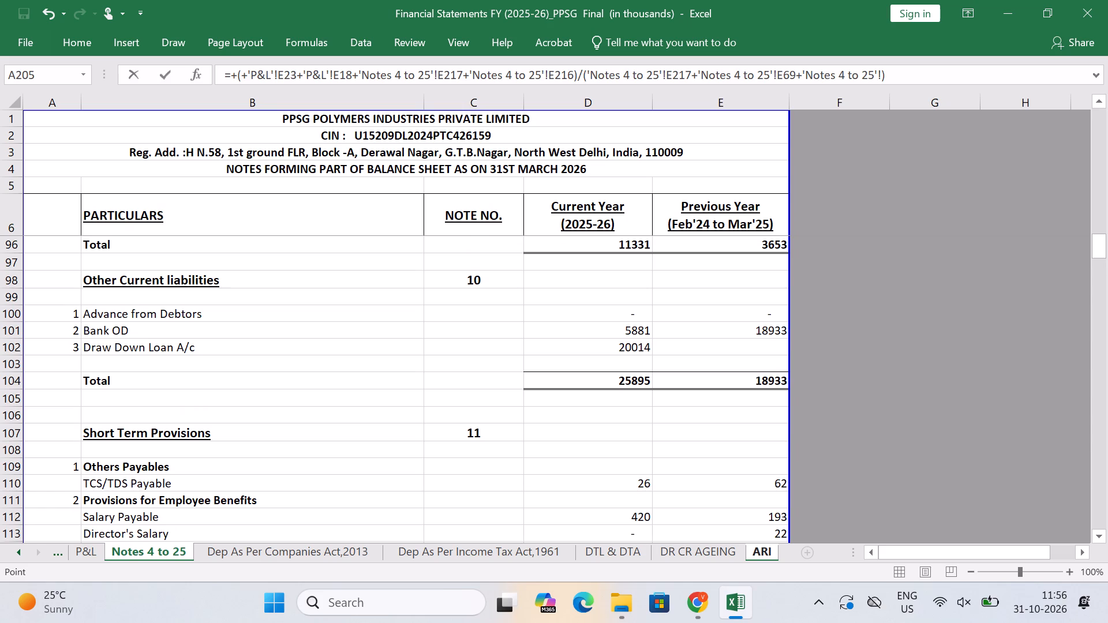
click(741, 332)
key(Return)
Compare the Debt Service coverage ratio's current-period, previous-period and % of Change formulas in row 74.
key(Up)
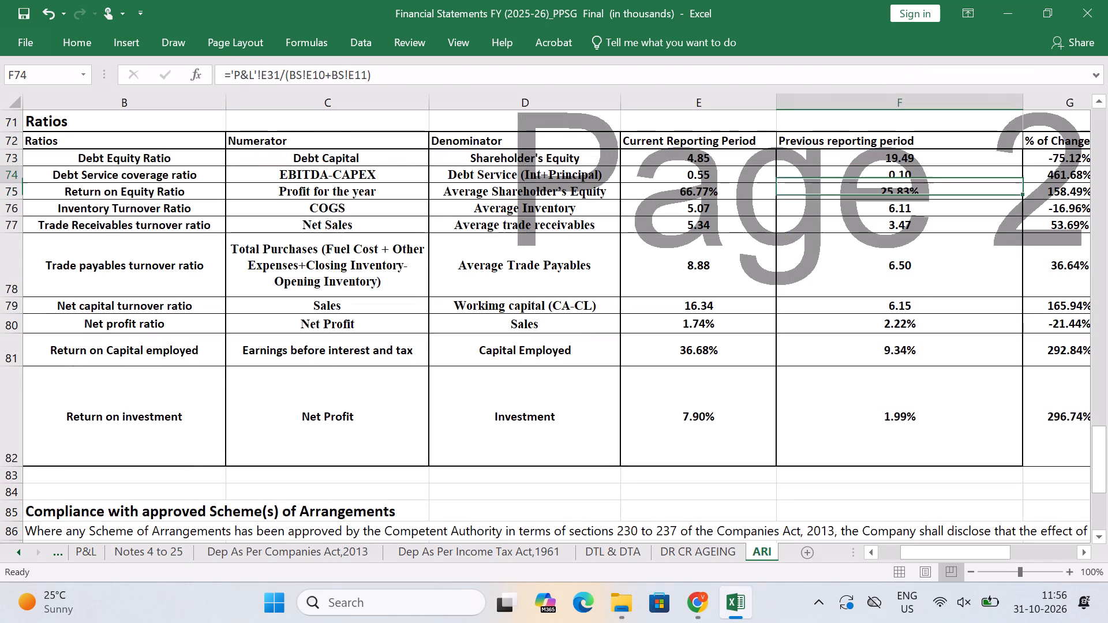
key(Left)
key(Right)
key(Right)
key(Left)
key(Right)
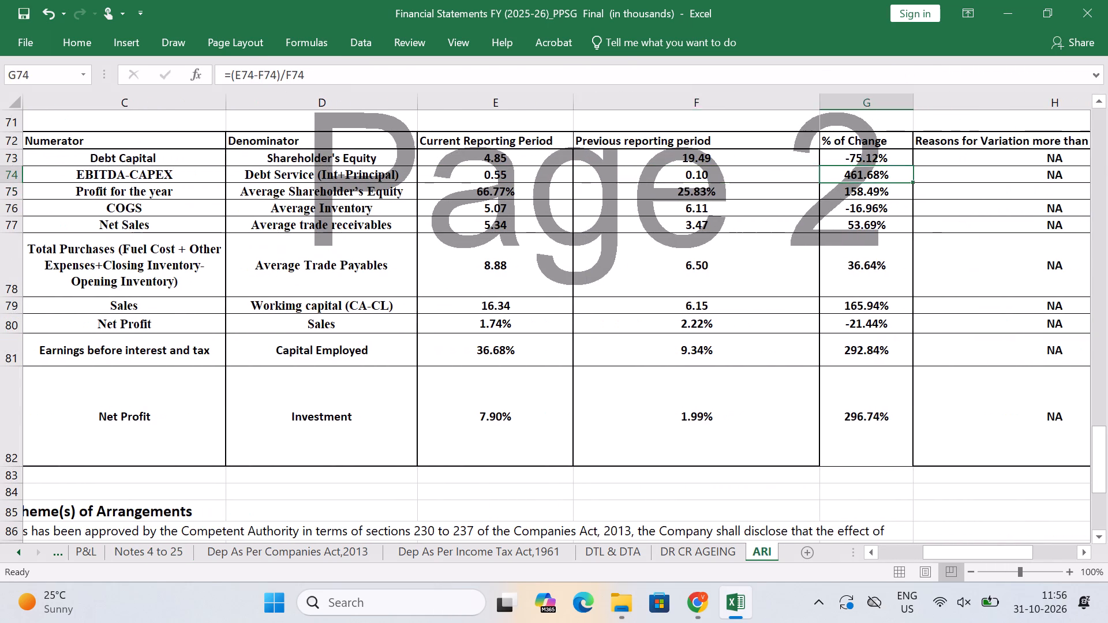
key(Left)
key(Right)
key(Left)
key(Left)
key(Left)
key(Right)
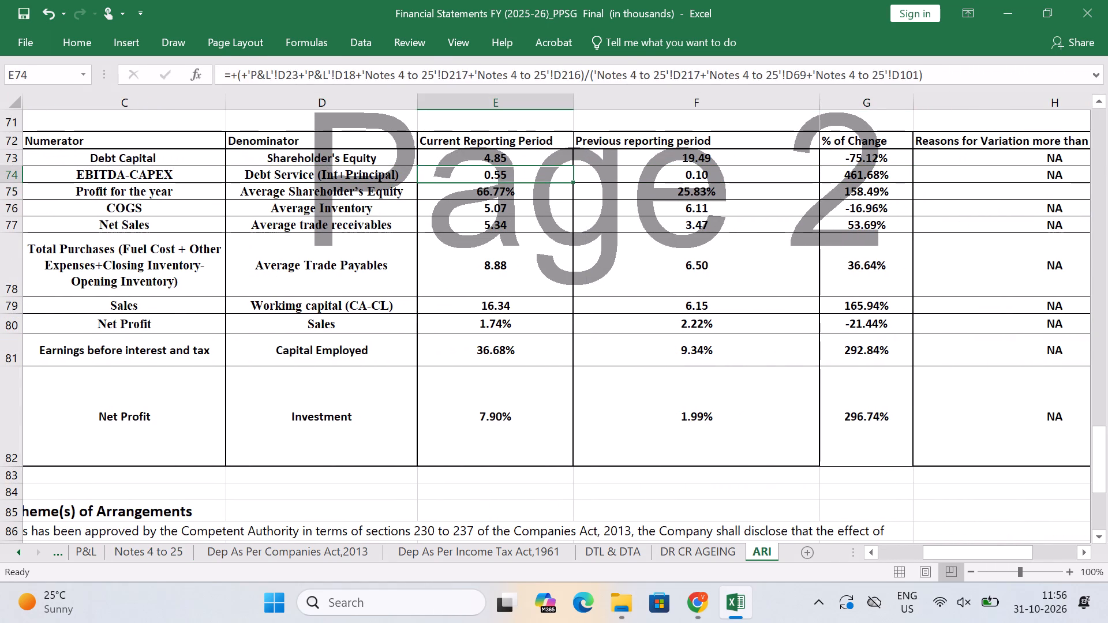
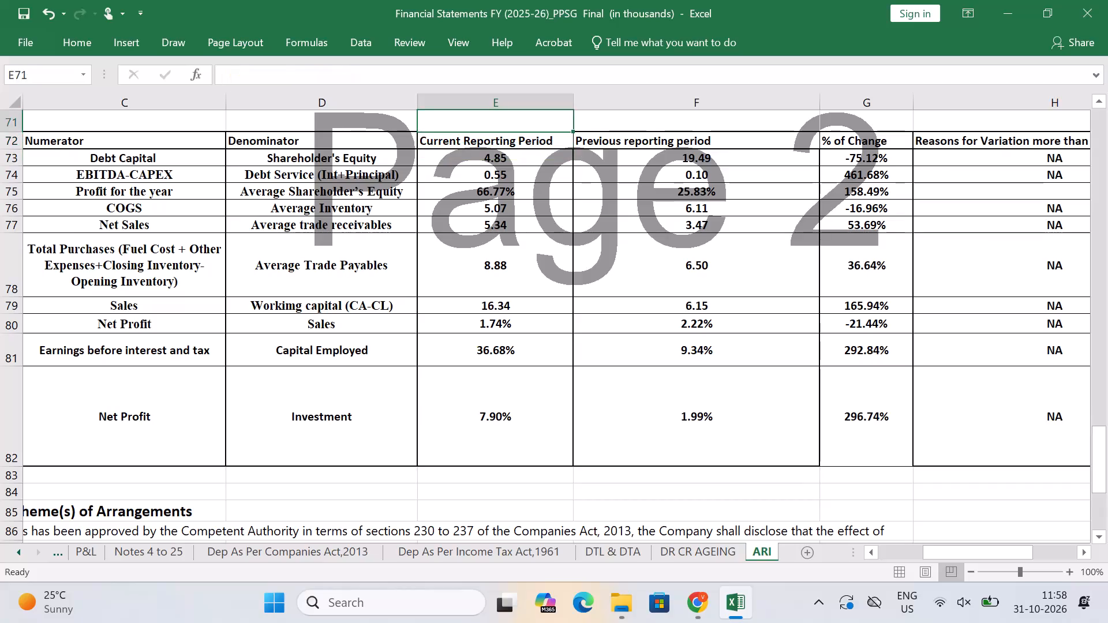
Save the financial statements workbook with the updated Debt Service coverage formulas.
key(Down)
key(Down)
key(Down)
key(Down)
key(Up)
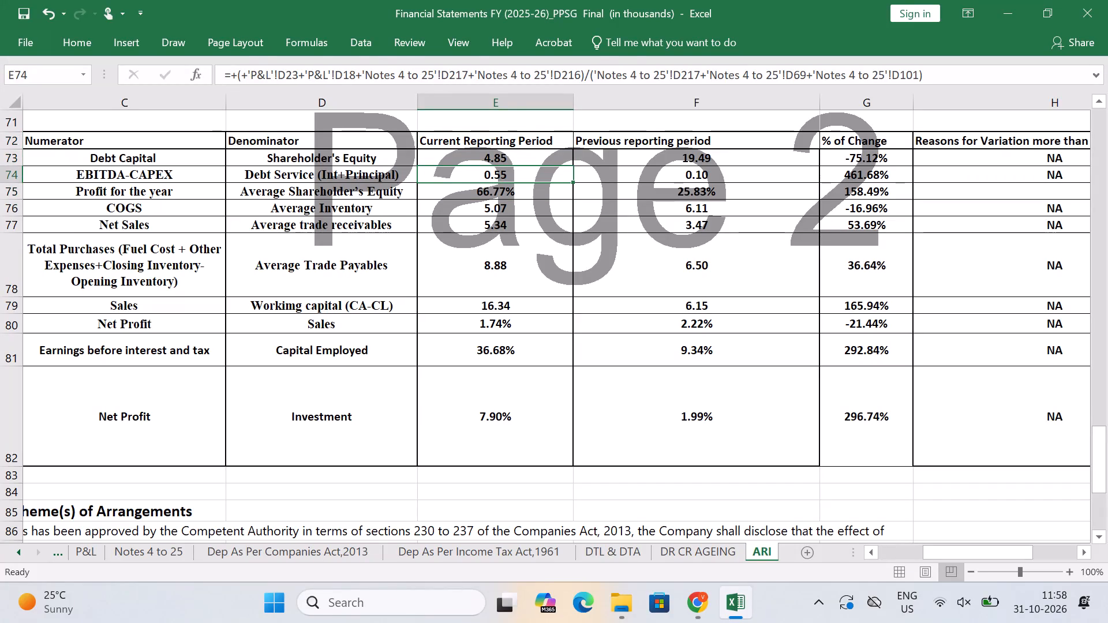
key(Down)
key(Down)
key(ctrl+s)
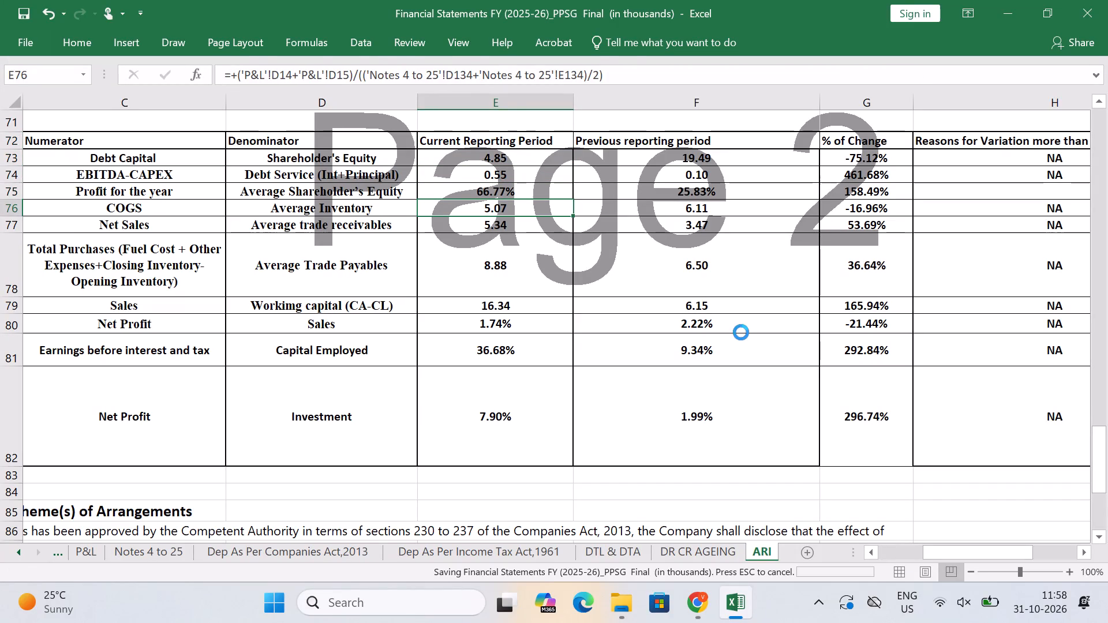
Review the current reporting period's ratio formulas on the ARI sheet, from row 73 down to row 80.
key(Up)
key(Up)
key(Up)
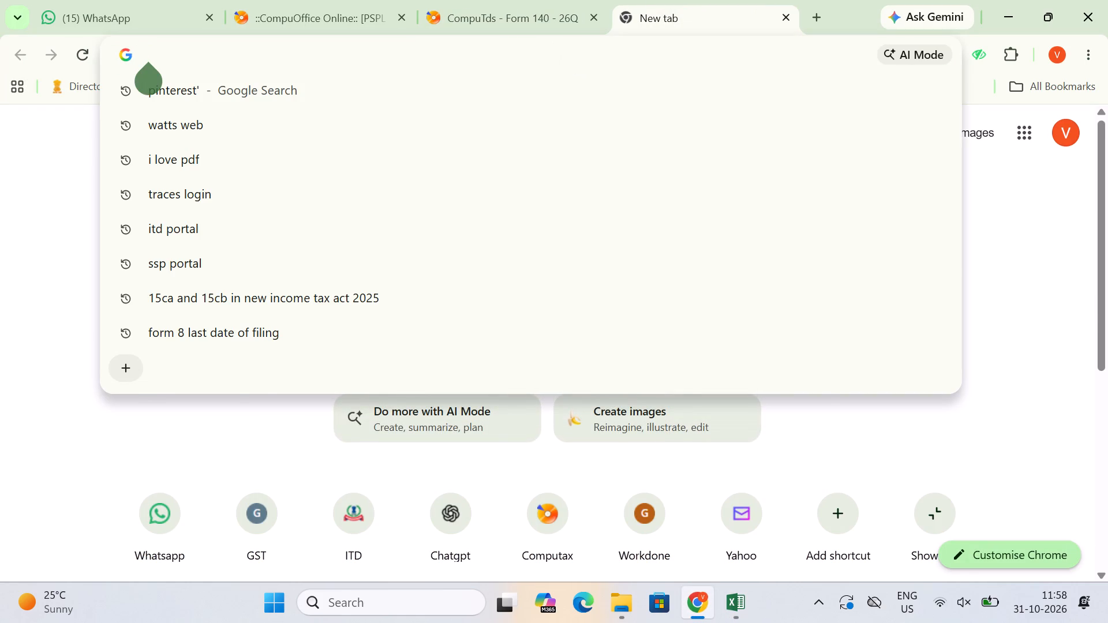
key(alt+Tab)
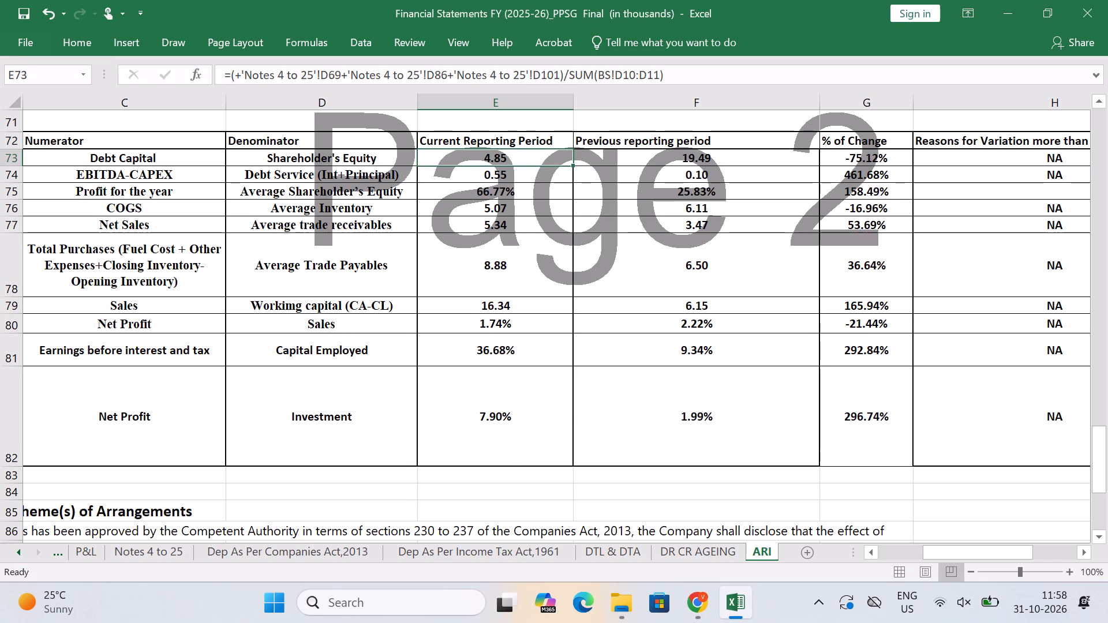
key(Down)
key(Down)
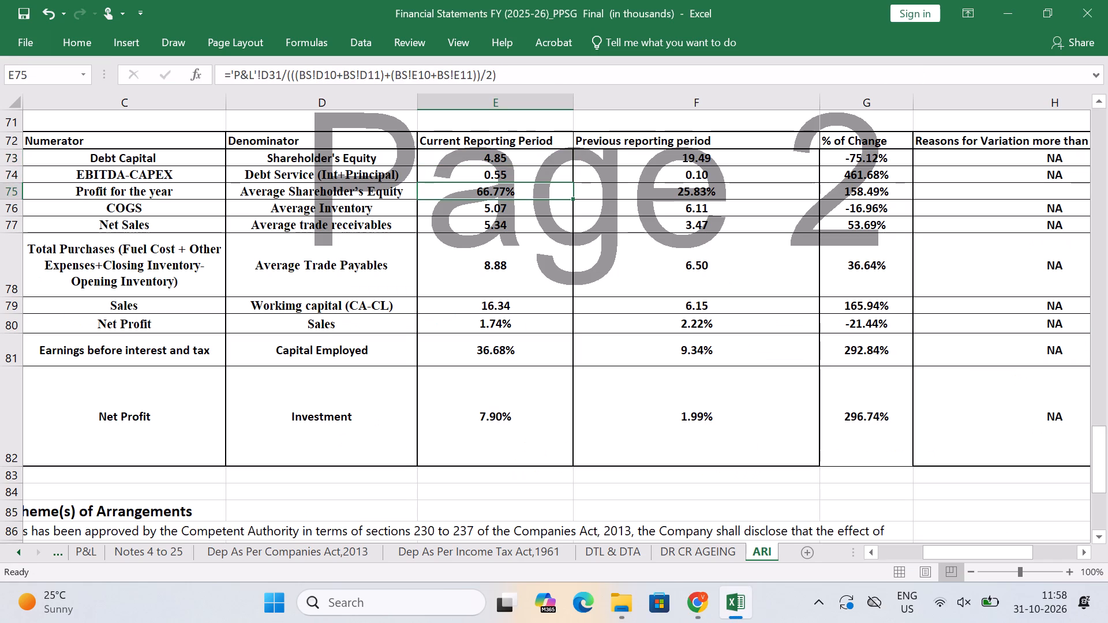
key(Down)
key(Down)
key(Down)
key(Down)
key(Down)
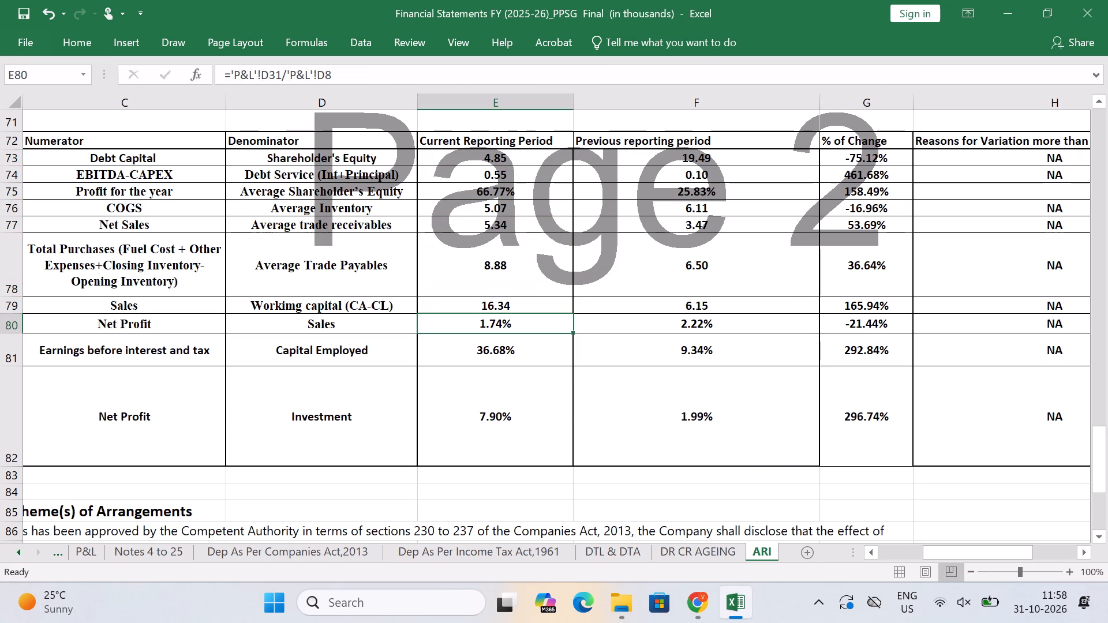
key(Up)
key(Up)
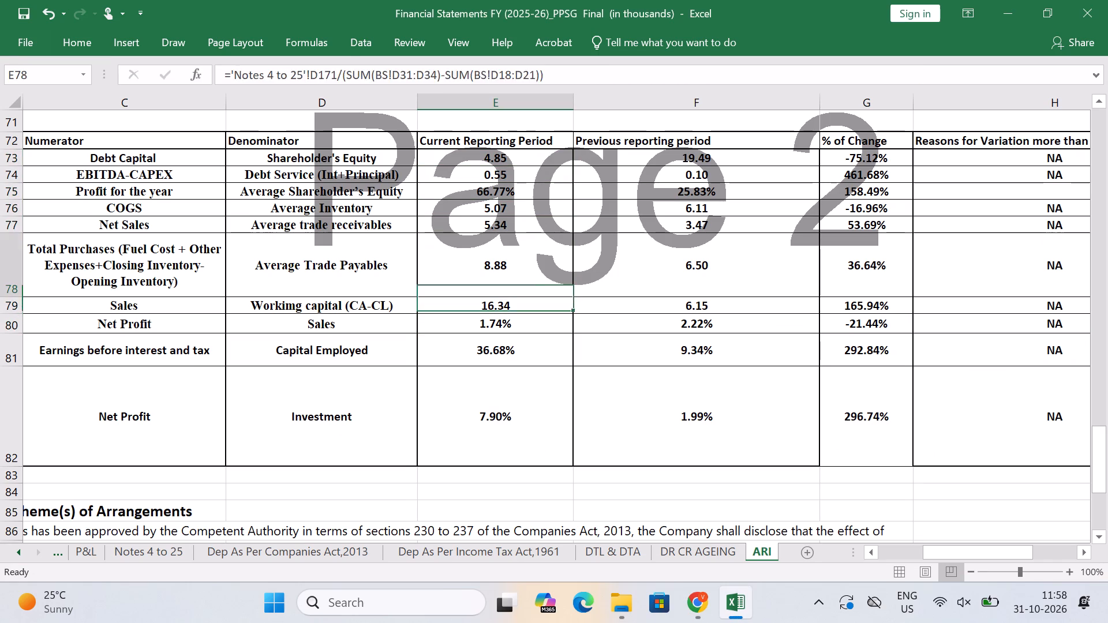
key(Up)
key(Up)
key(Up)
key(Up)
key(Up)
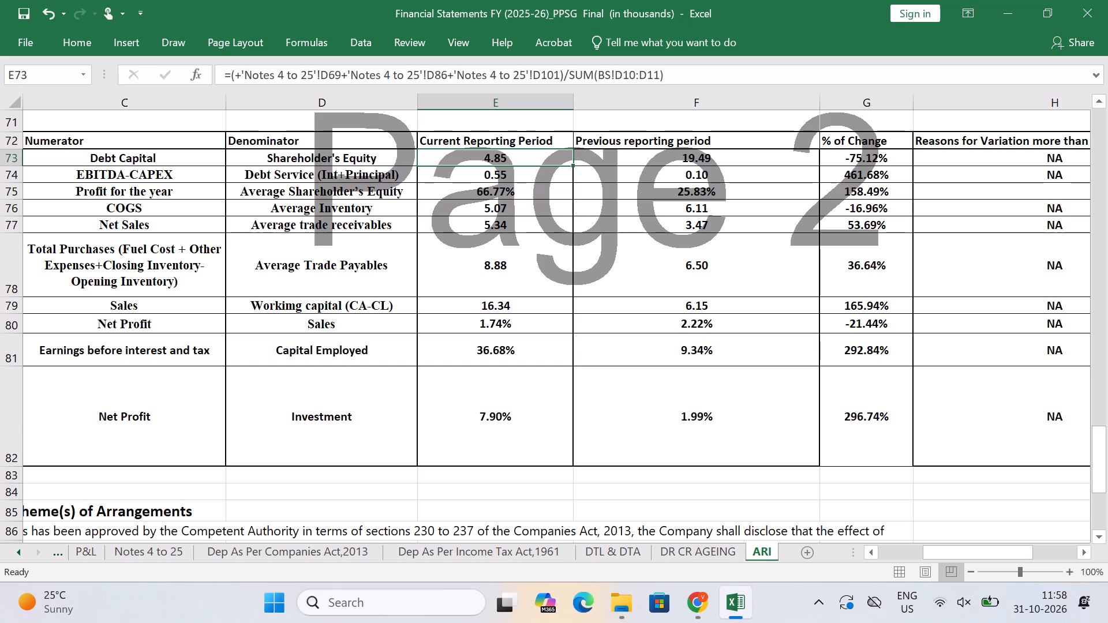
Check row 73's Debt Capital to Shareholder's Equity formulas against the long-term, short-term borrowing and Bank OD balances in Notes 4 to 25.
click(129, 553)
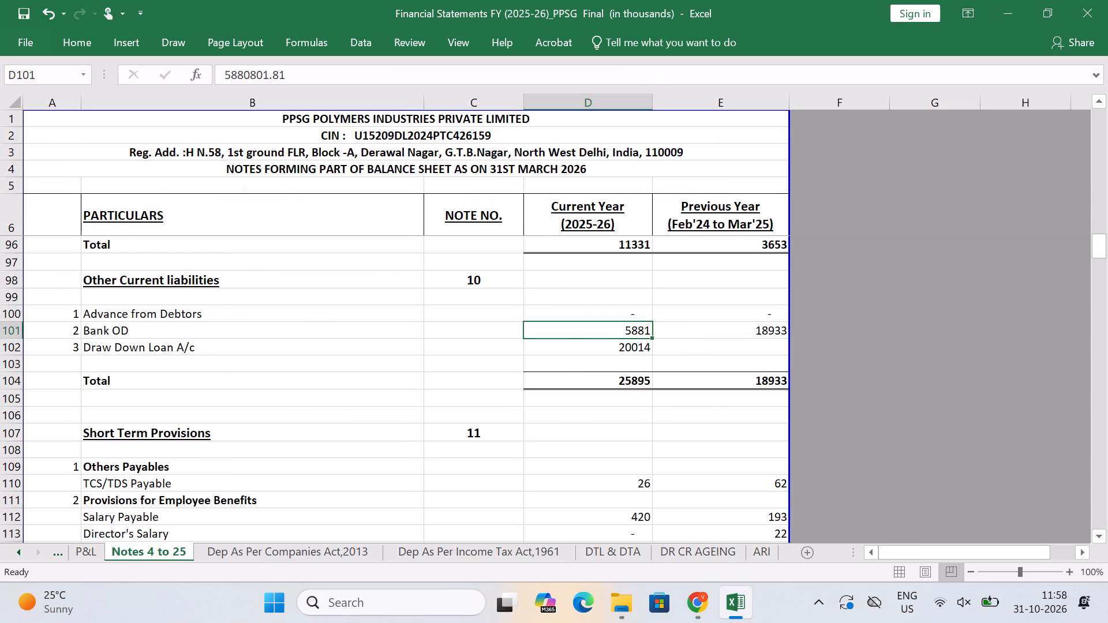
scroll(241, 374, up, 6)
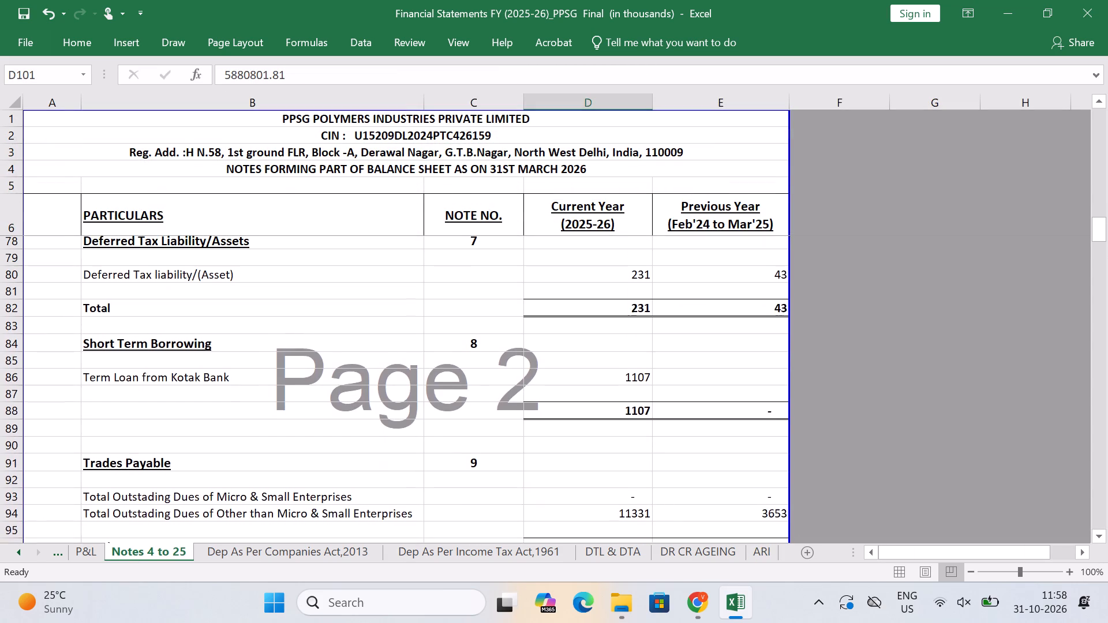
scroll(241, 374, up, 5)
scroll(241, 374, right, 1)
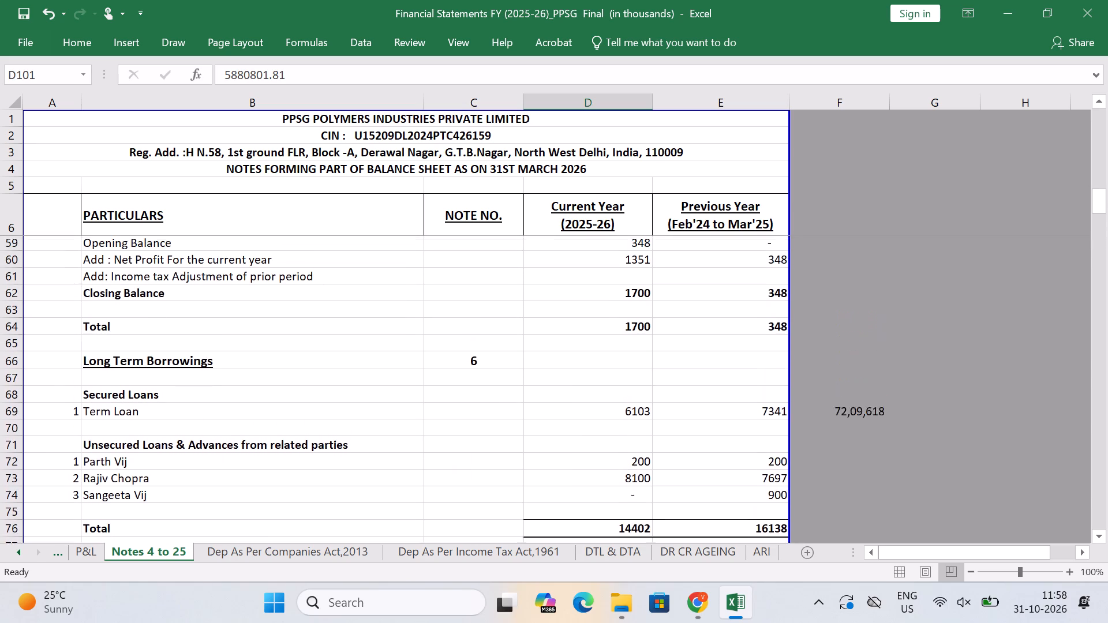
scroll(241, 374, right, 2)
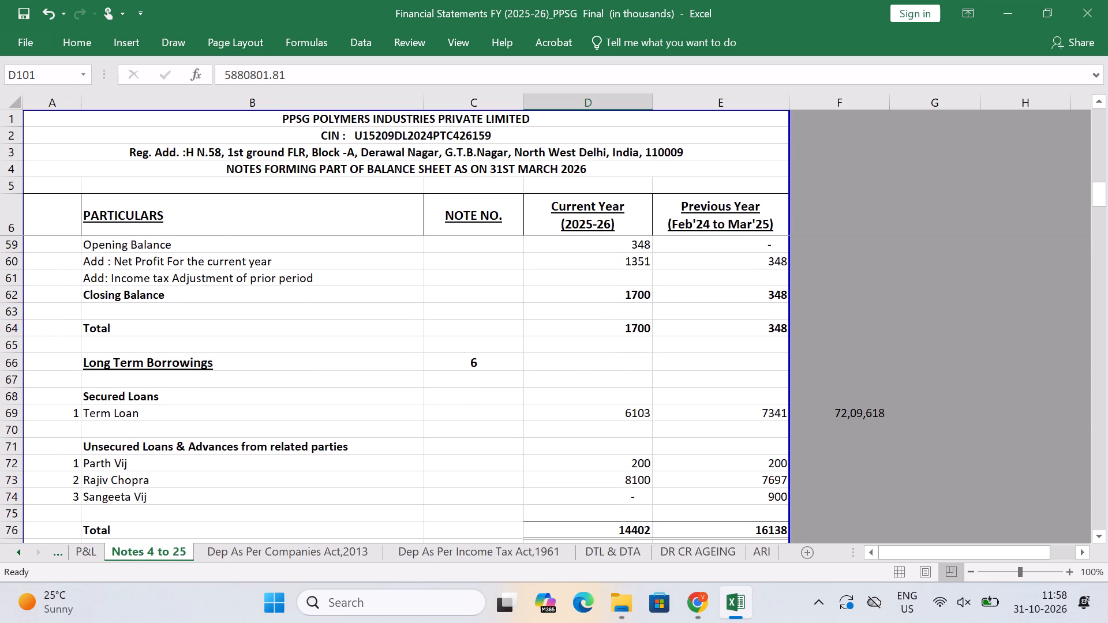
scroll(543, 388, down, 5)
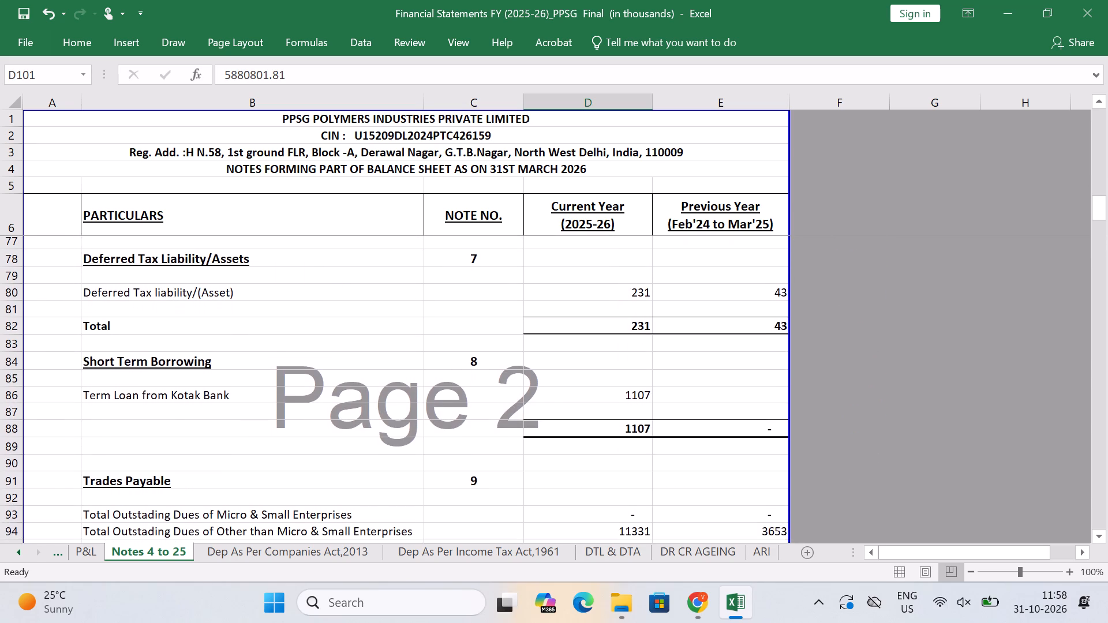
scroll(543, 388, down, 1)
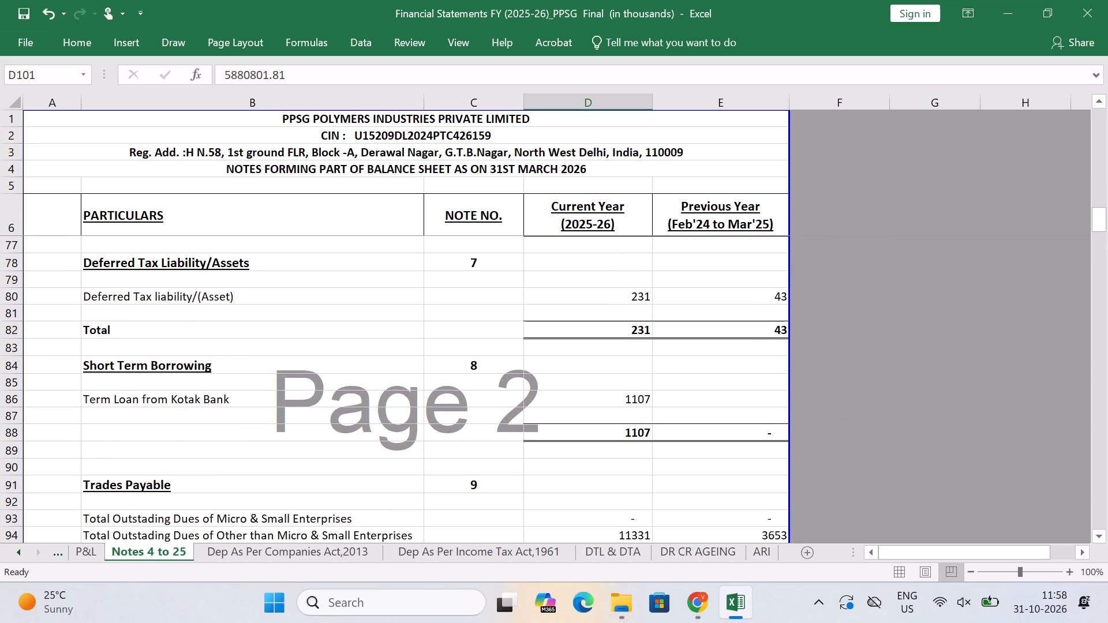
click(759, 556)
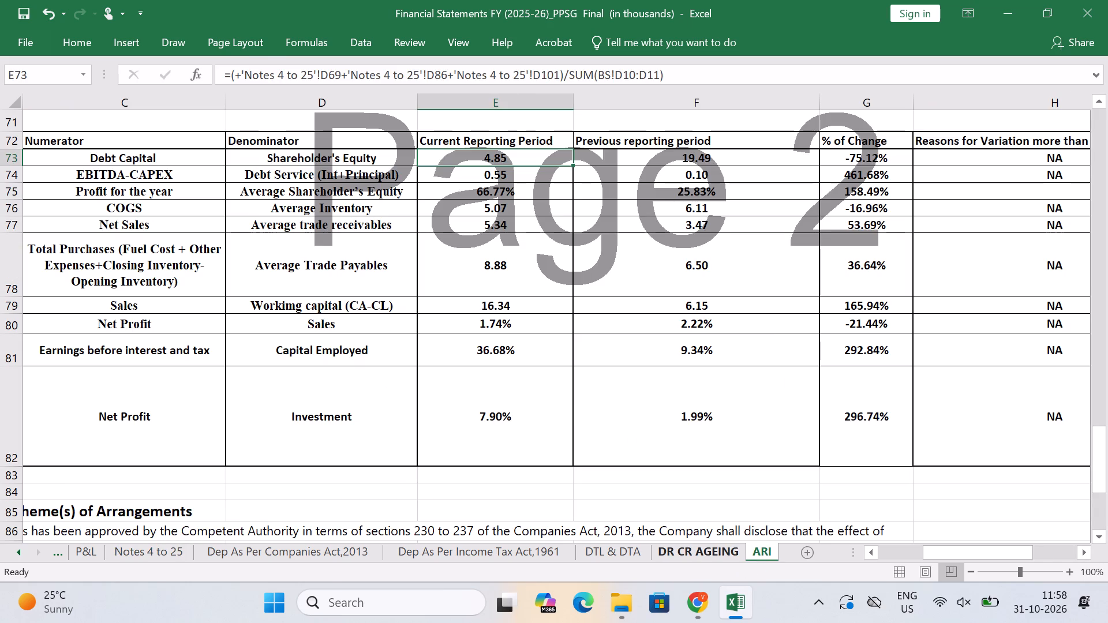
click(155, 550)
scroll(275, 393, down, 1)
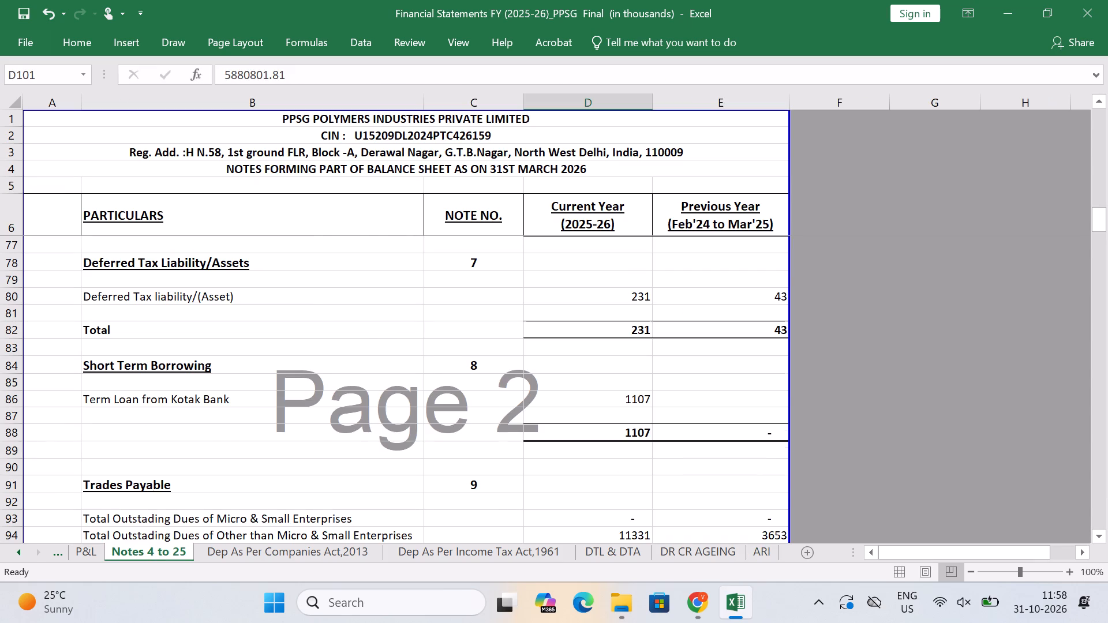
scroll(275, 393, down, 2)
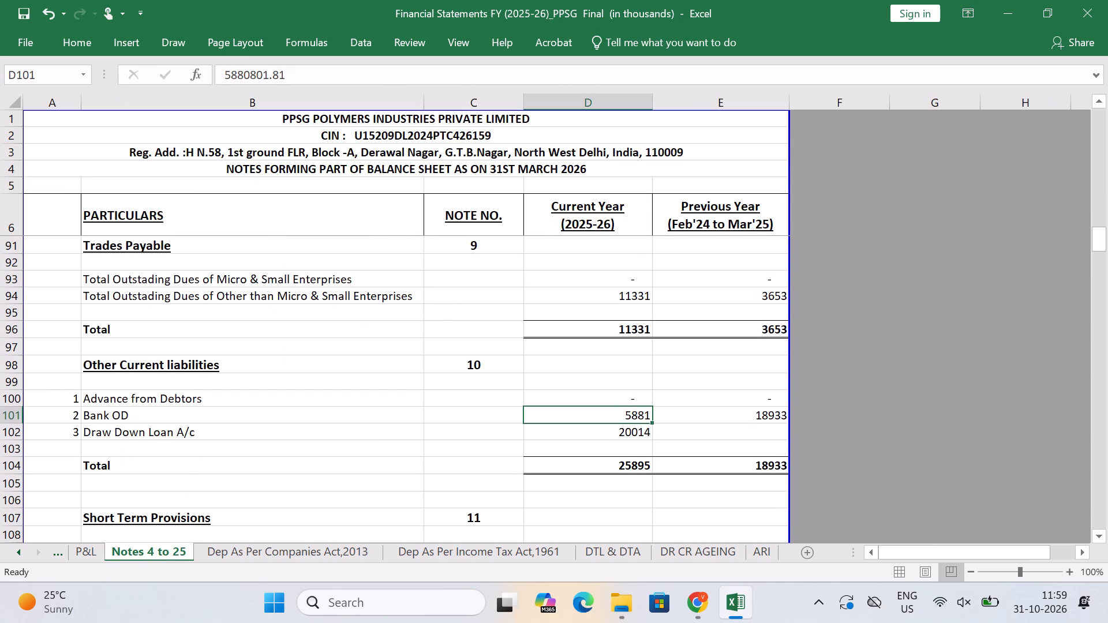
click(763, 556)
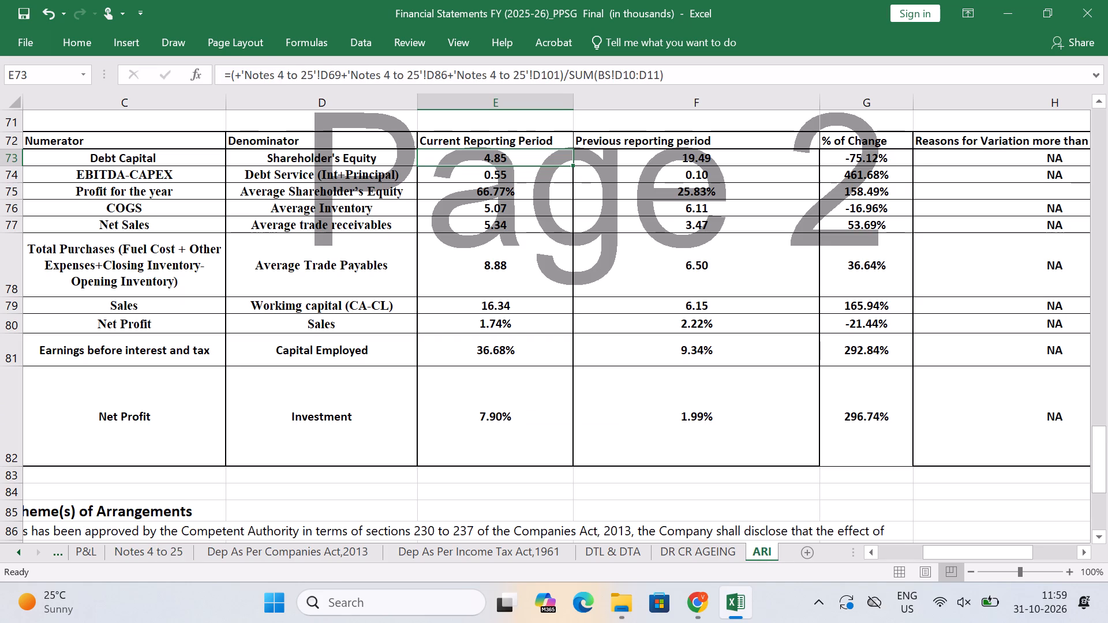
key(Right)
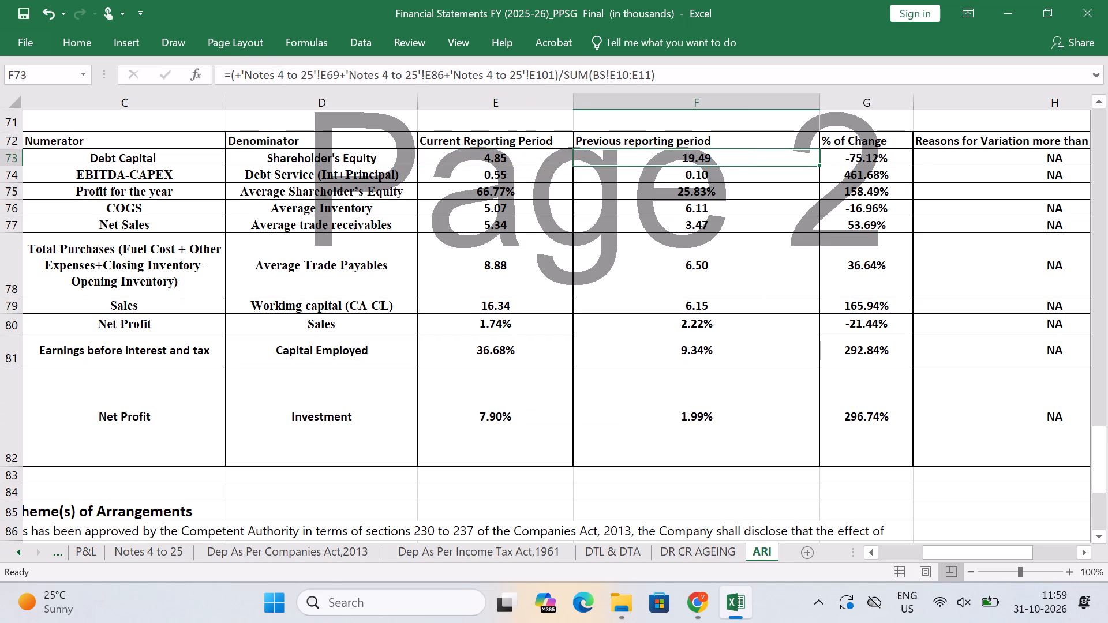
key(Left)
Check row 75's Profit for the year to Average Shareholder's Equity formulas for both periods, consulting the profit line on the P&L sheet.
key(Down)
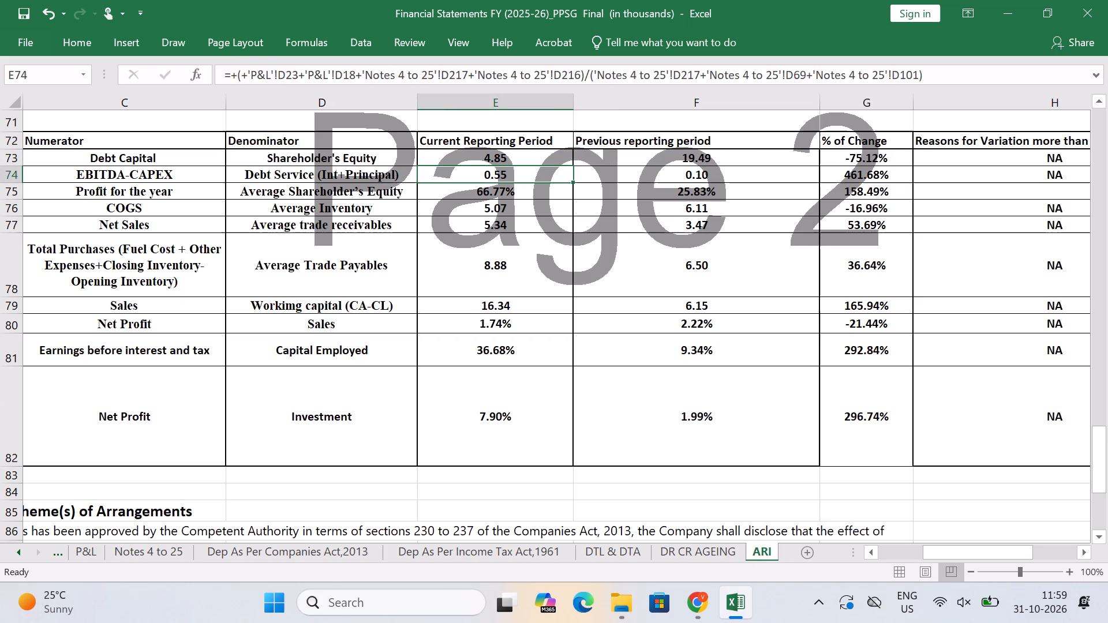
key(Down)
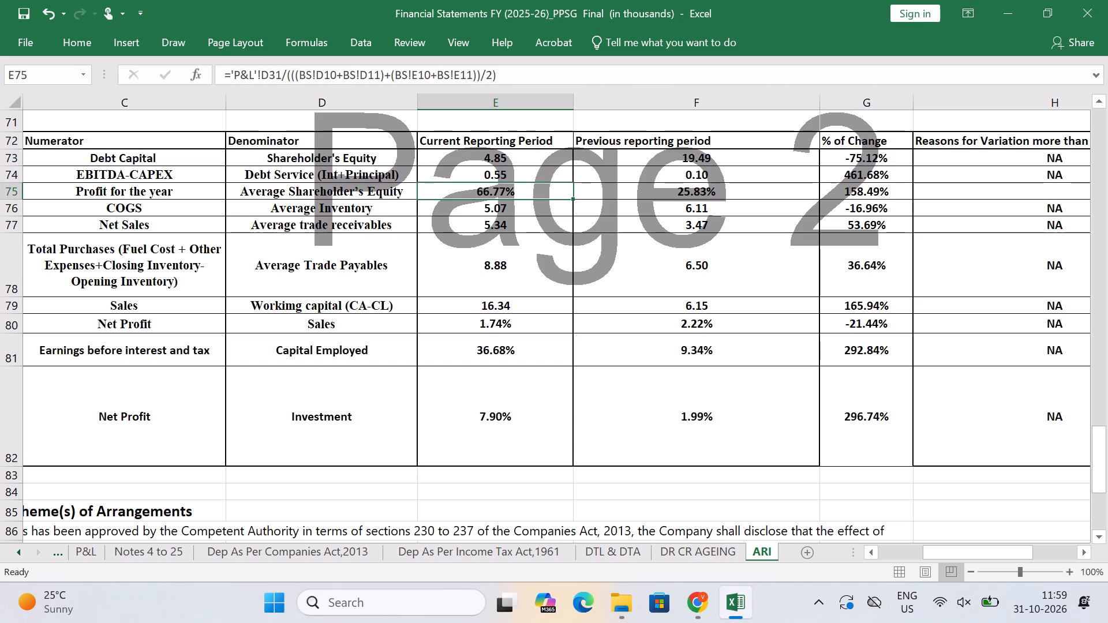
click(91, 547)
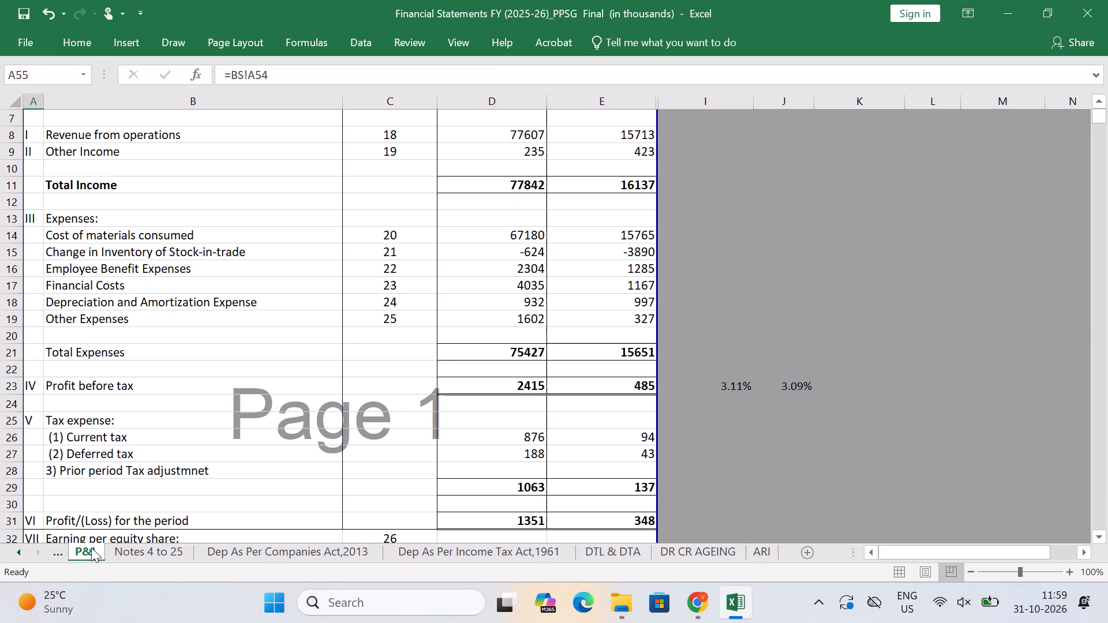
scroll(515, 468, down, 2)
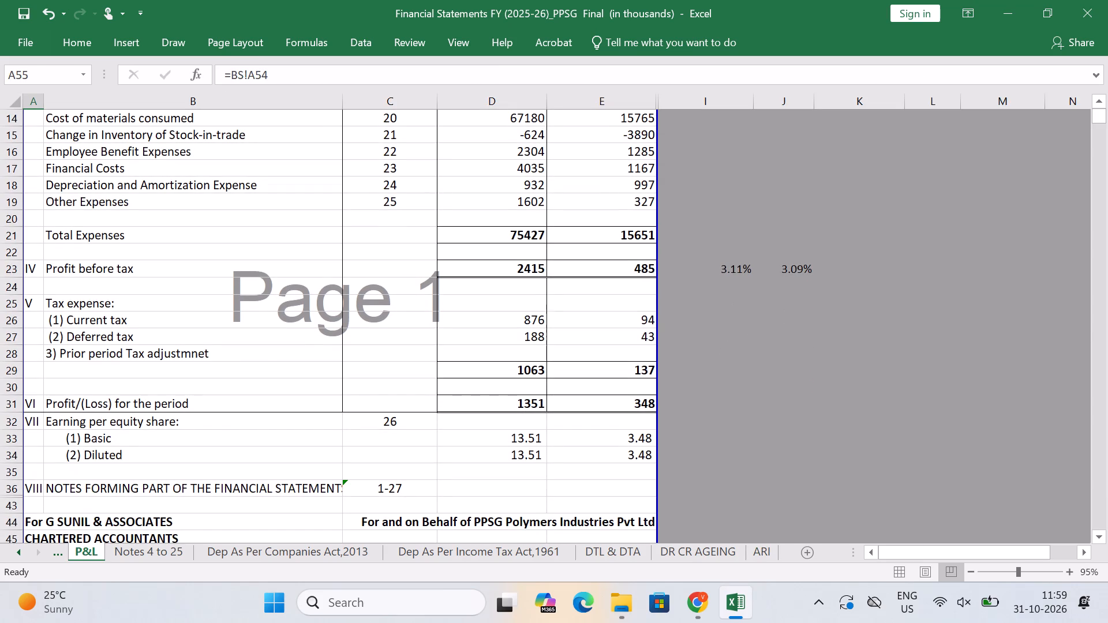
click(765, 553)
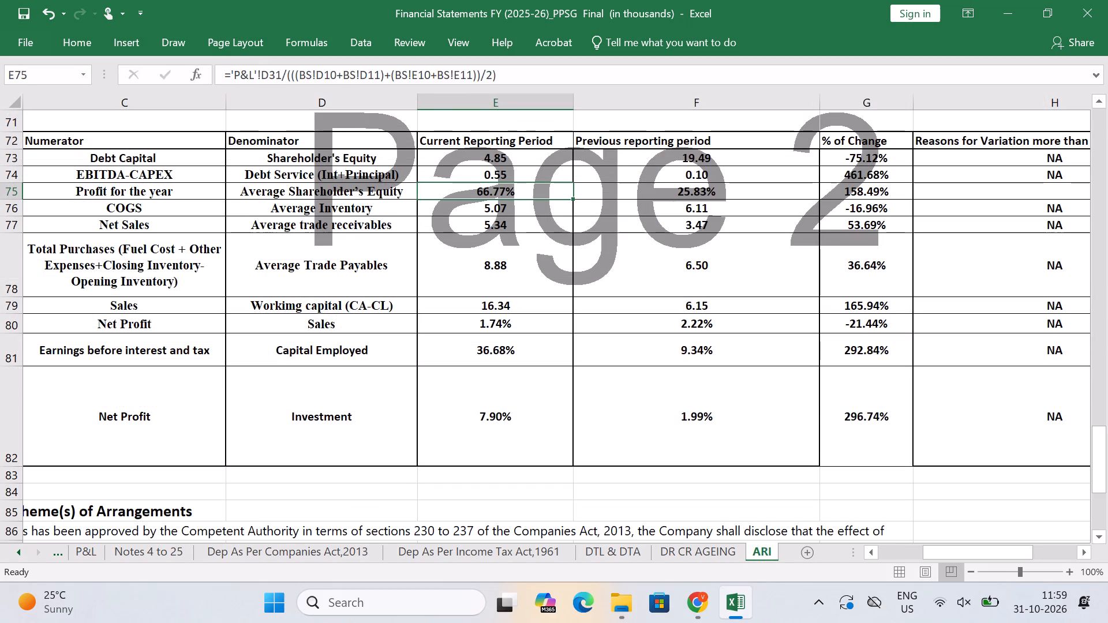
click(512, 205)
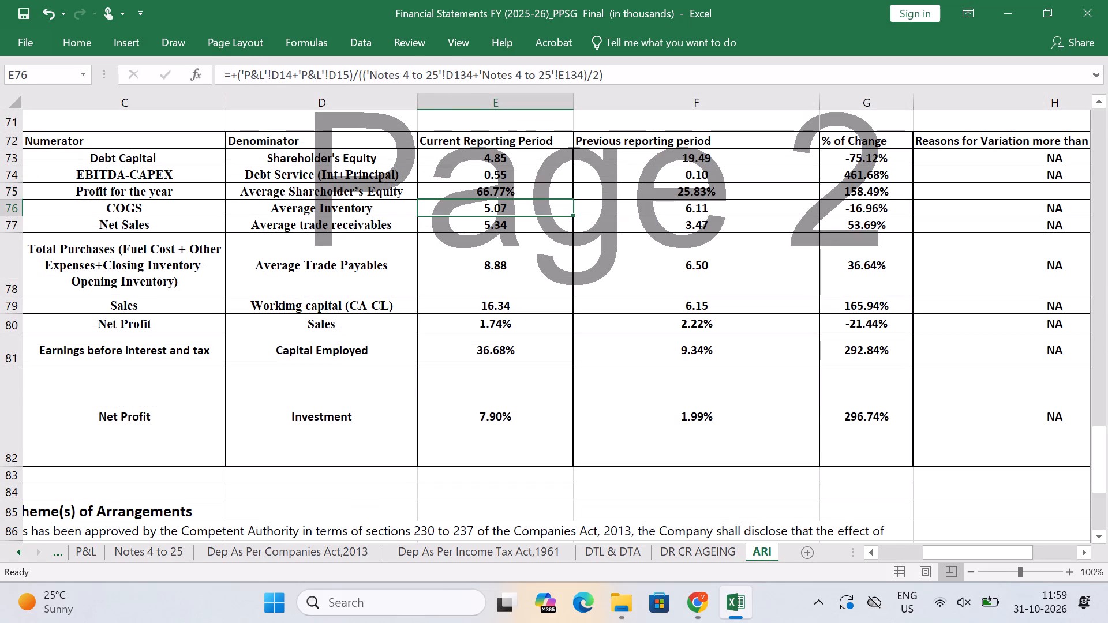
key(Right)
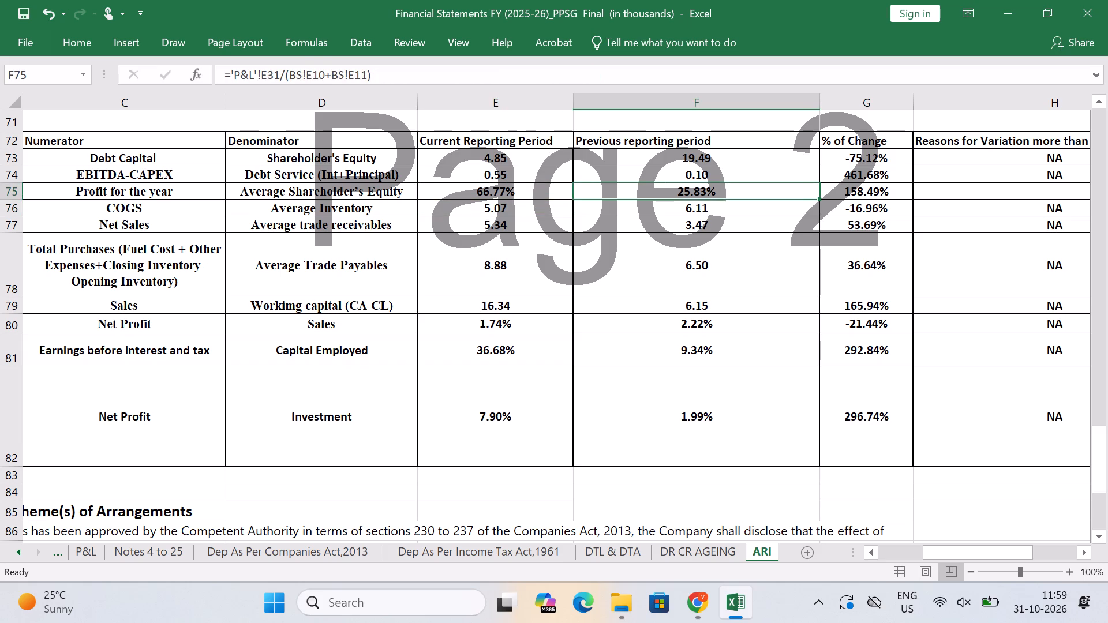
key(Right)
key(Left)
key(Right)
key(Right)
key(Left)
key(Left)
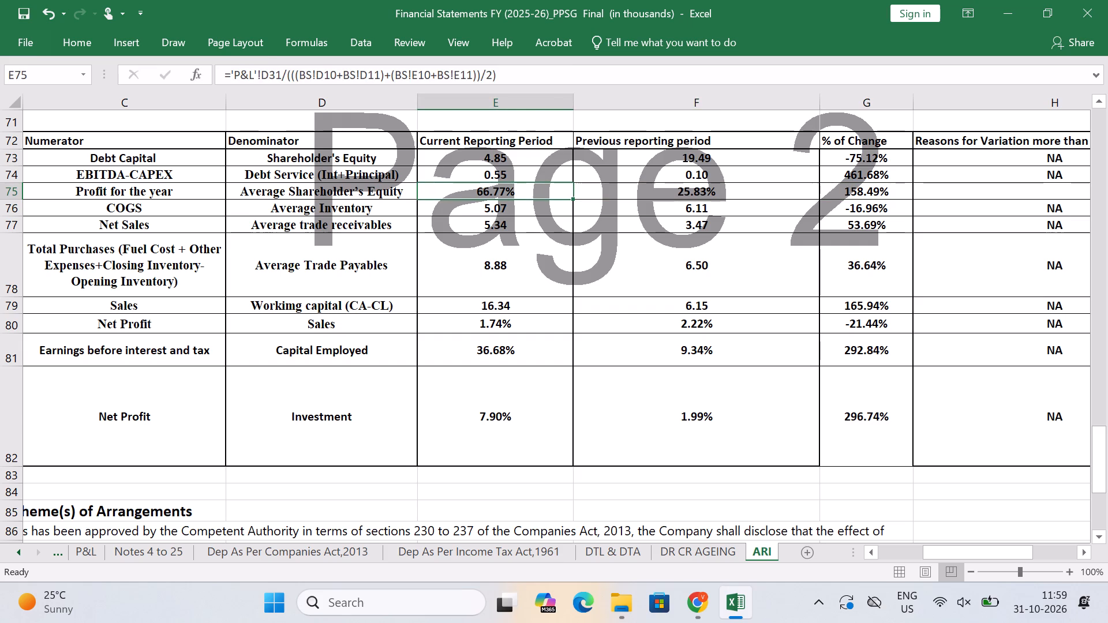
key(Right)
key(Left)
Check row 76's current-period COGS to Average Inventory formula on ARI against the materials-consumed and stock-change lines of the P&L sheet.
key(Down)
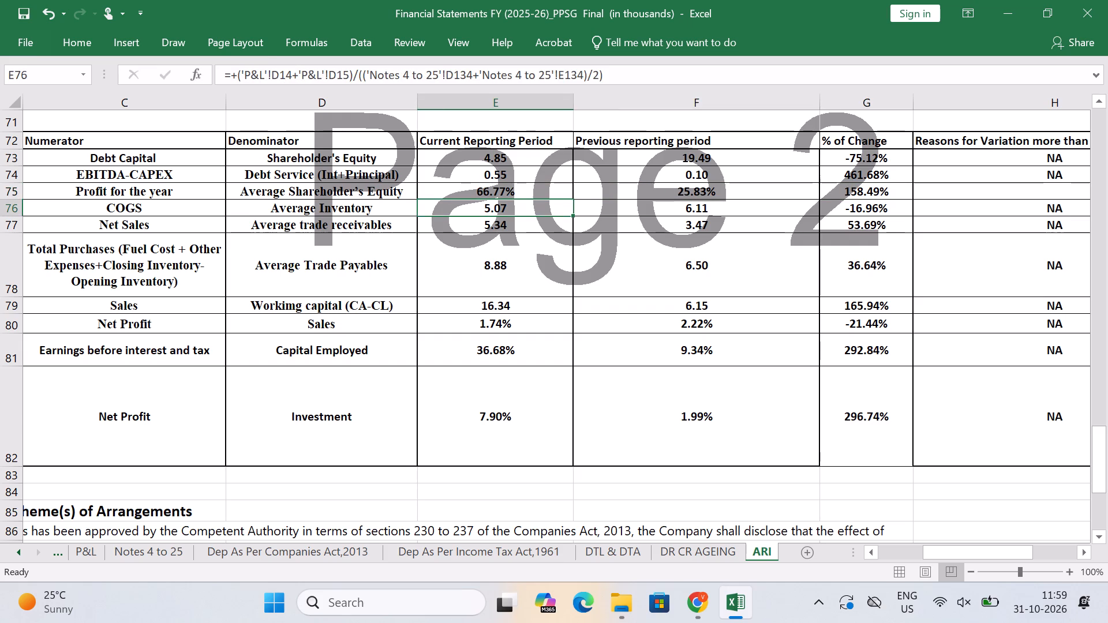
key(Up)
key(Up)
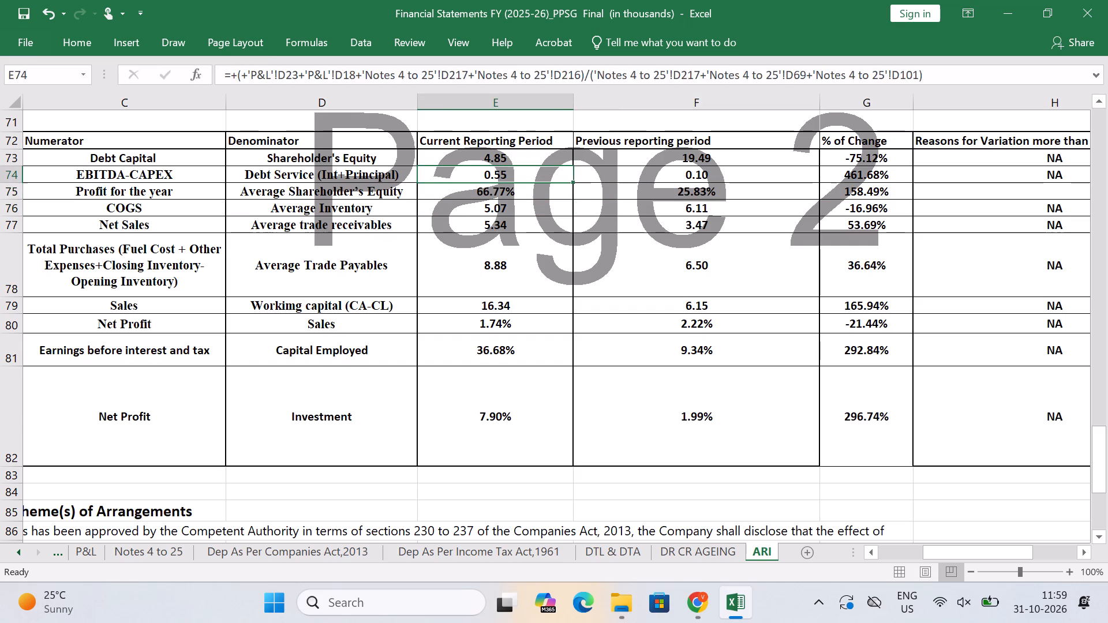
key(Right)
key(Left)
key(Down)
key(Down)
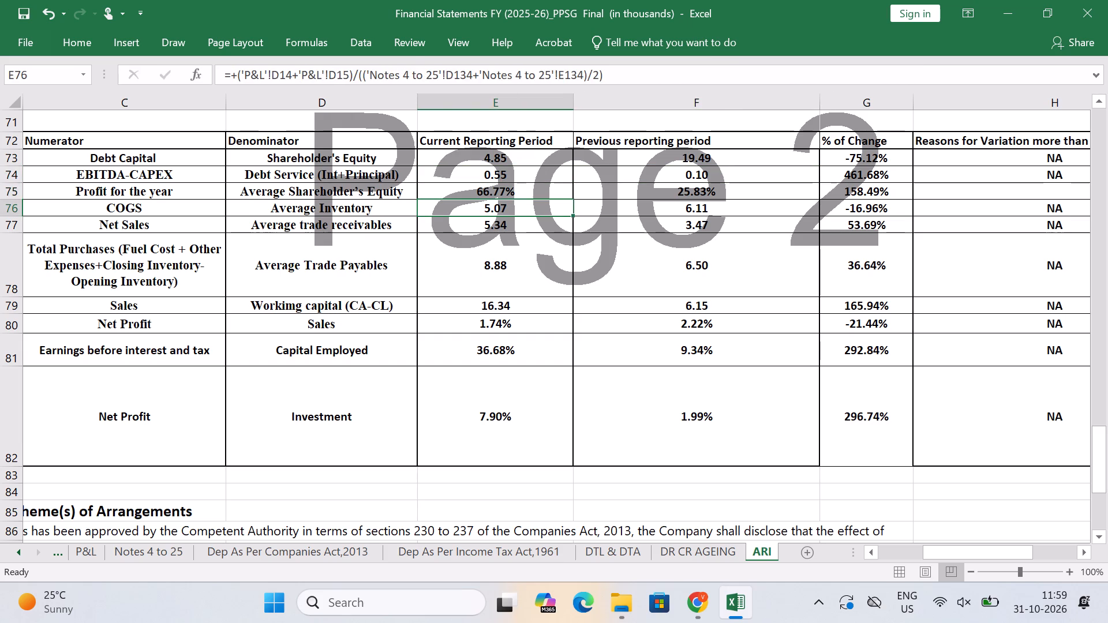
click(87, 552)
scroll(432, 322, up, 1)
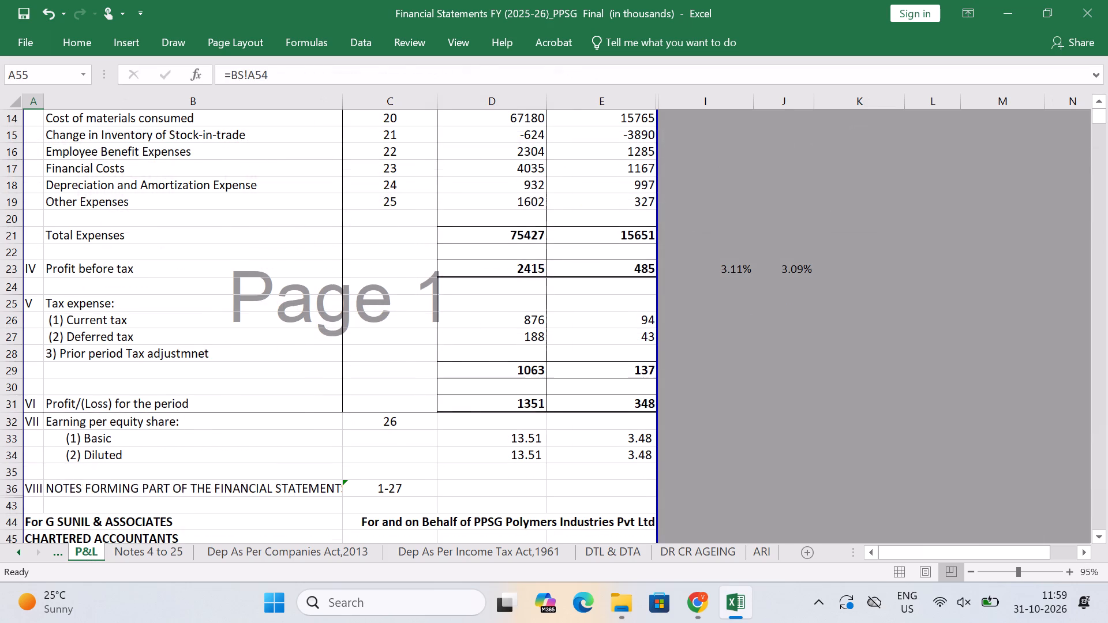
scroll(432, 322, up, 1)
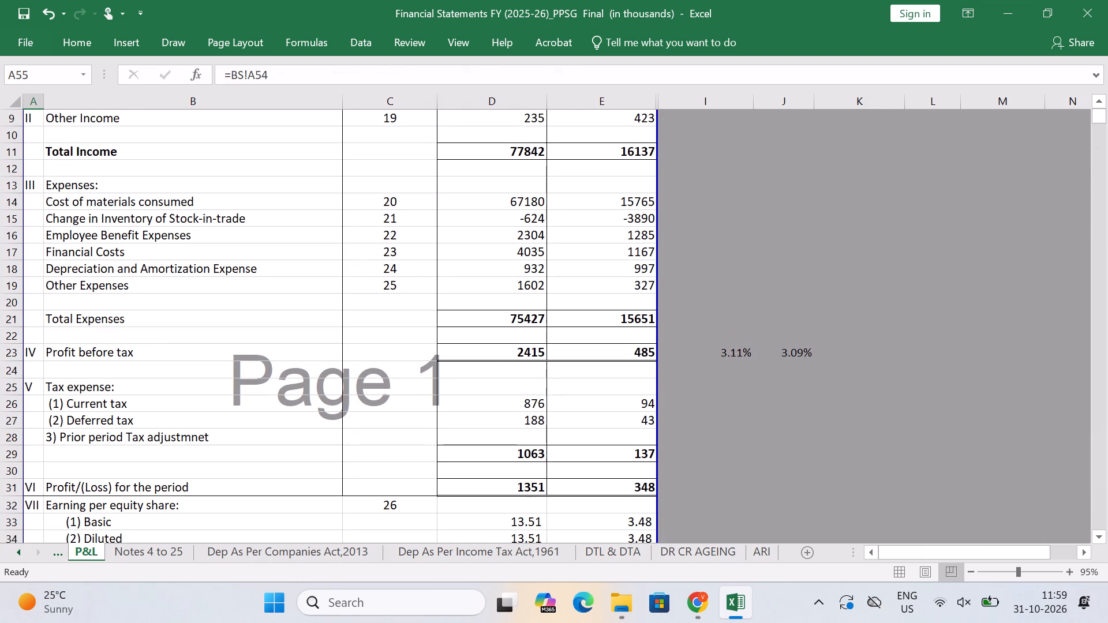
click(758, 552)
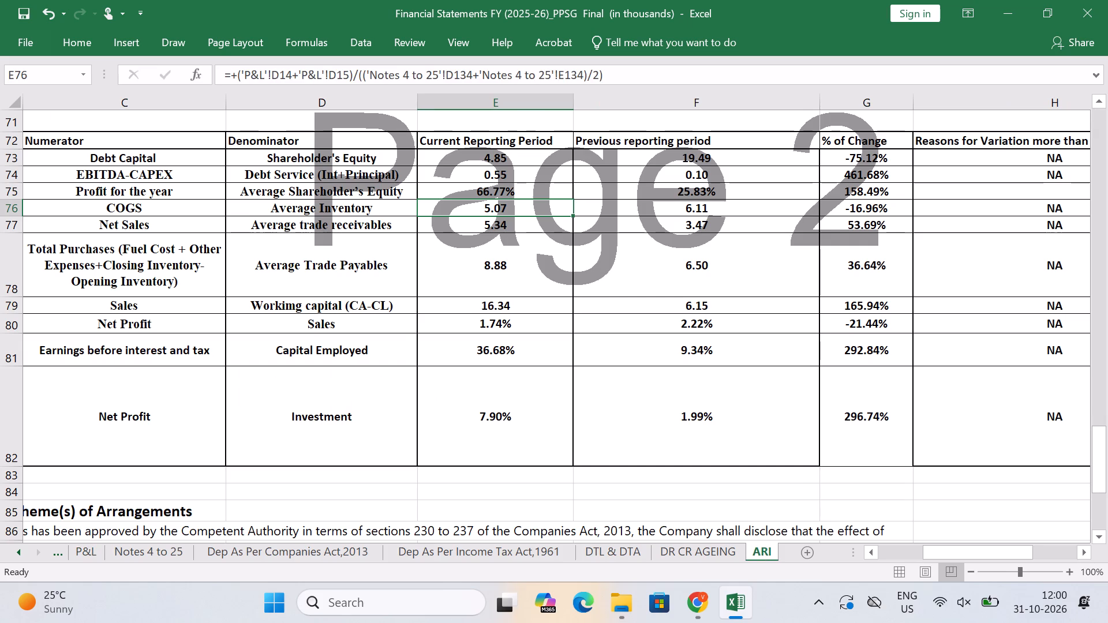
Examine the Inventories totals for both years in note 14 of Notes 4 to 25, used as row 76's Average Inventory denominator.
click(144, 548)
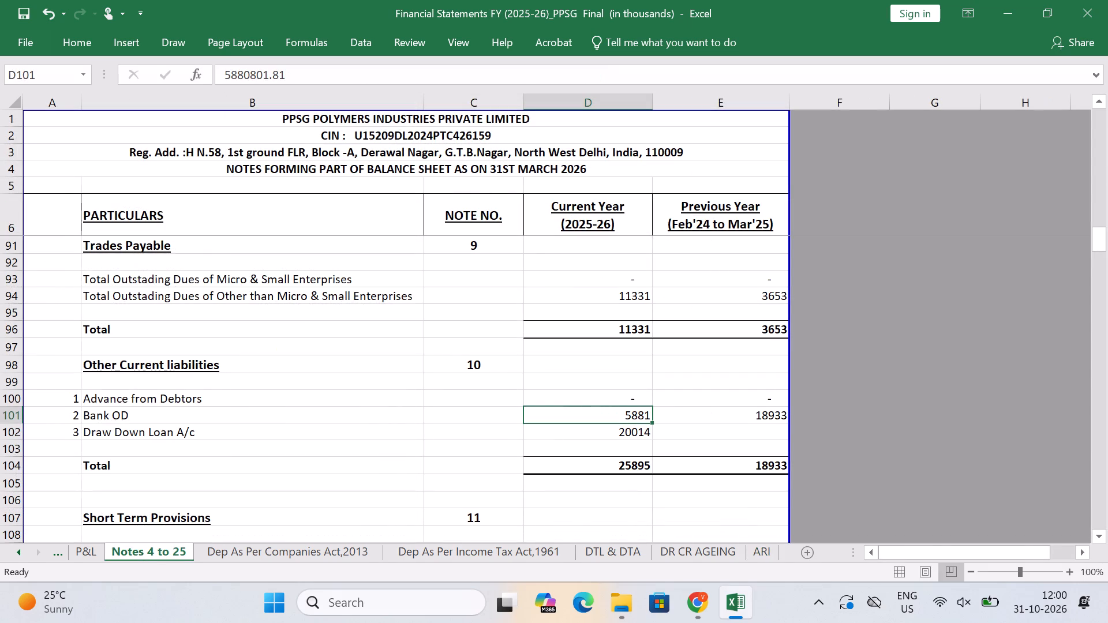
scroll(323, 434, down, 6)
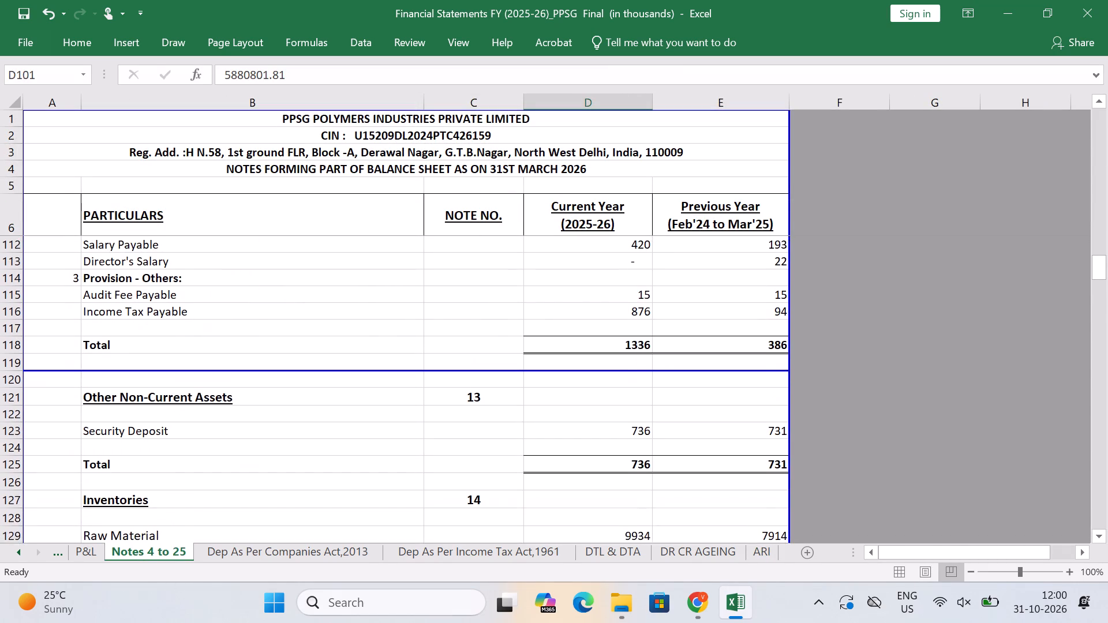
scroll(323, 434, down, 3)
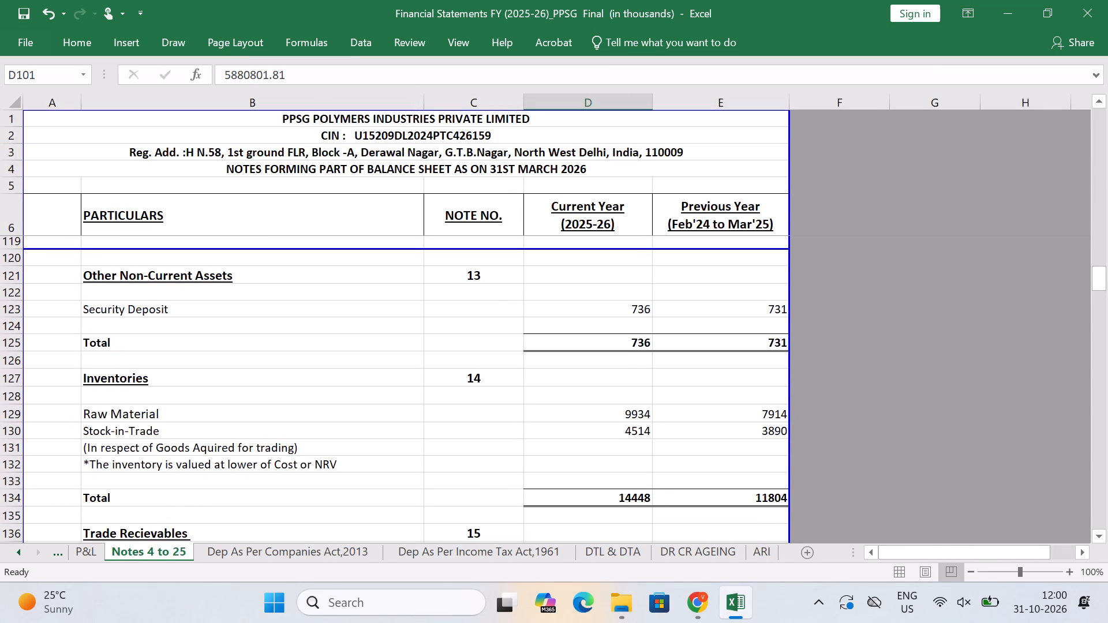
scroll(323, 434, down, 2)
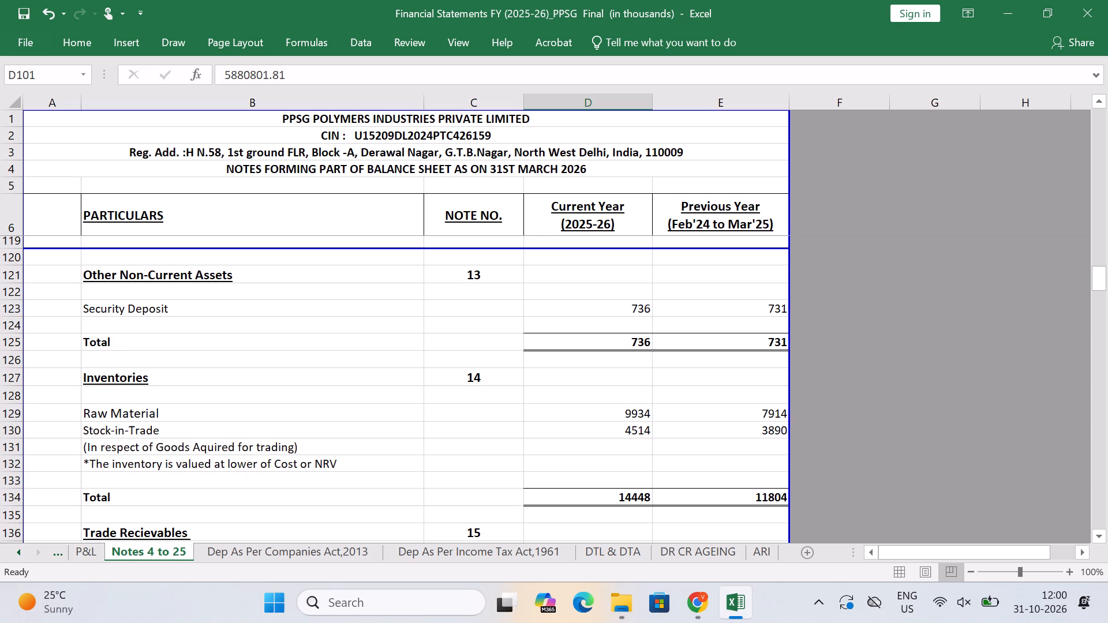
scroll(323, 434, down, 1)
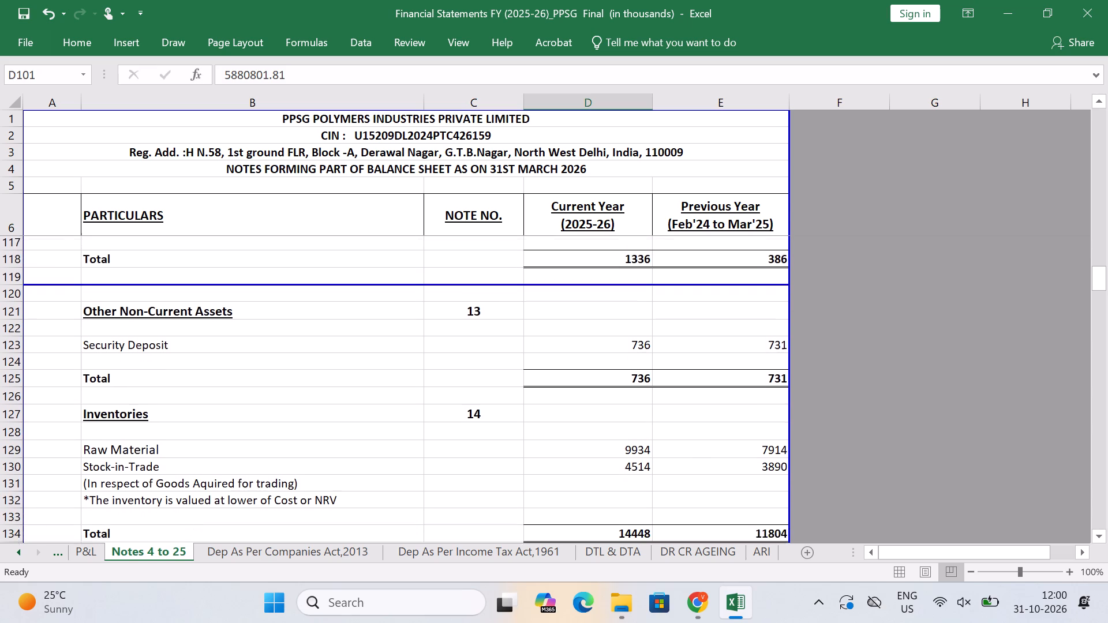
scroll(323, 434, down, 1)
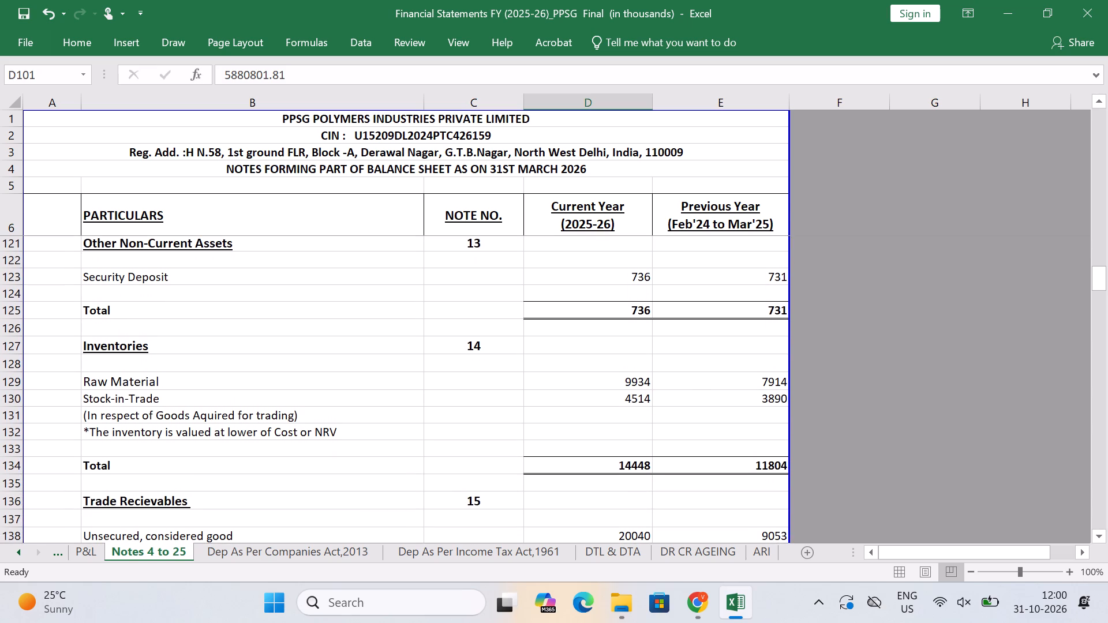
scroll(323, 434, down, 3)
scroll(323, 434, up, 2)
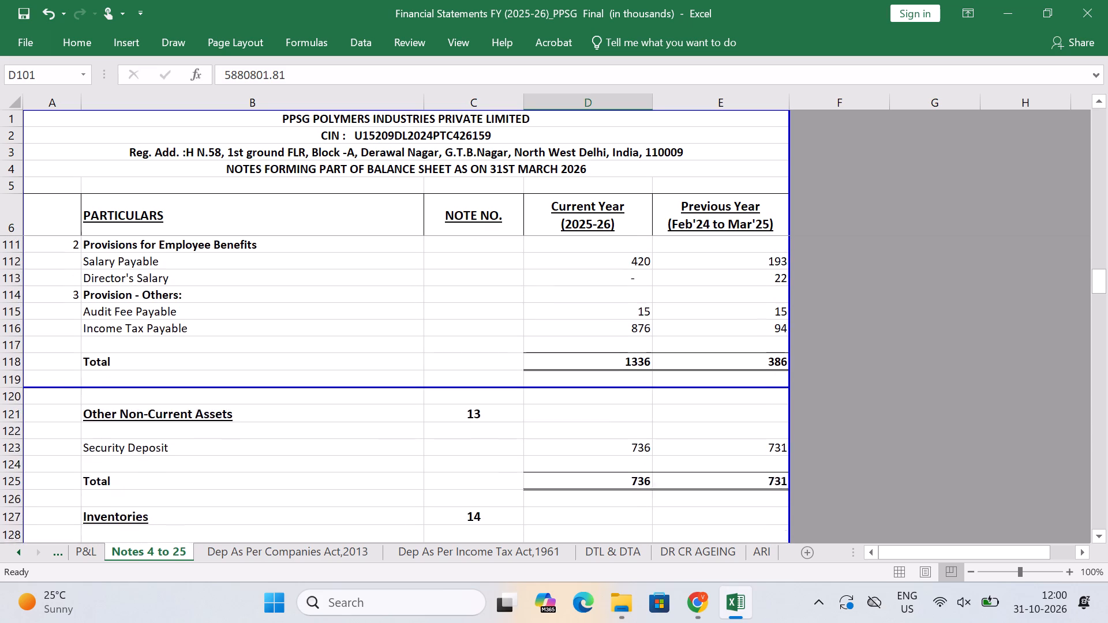
scroll(323, 434, up, 4)
scroll(323, 434, down, 4)
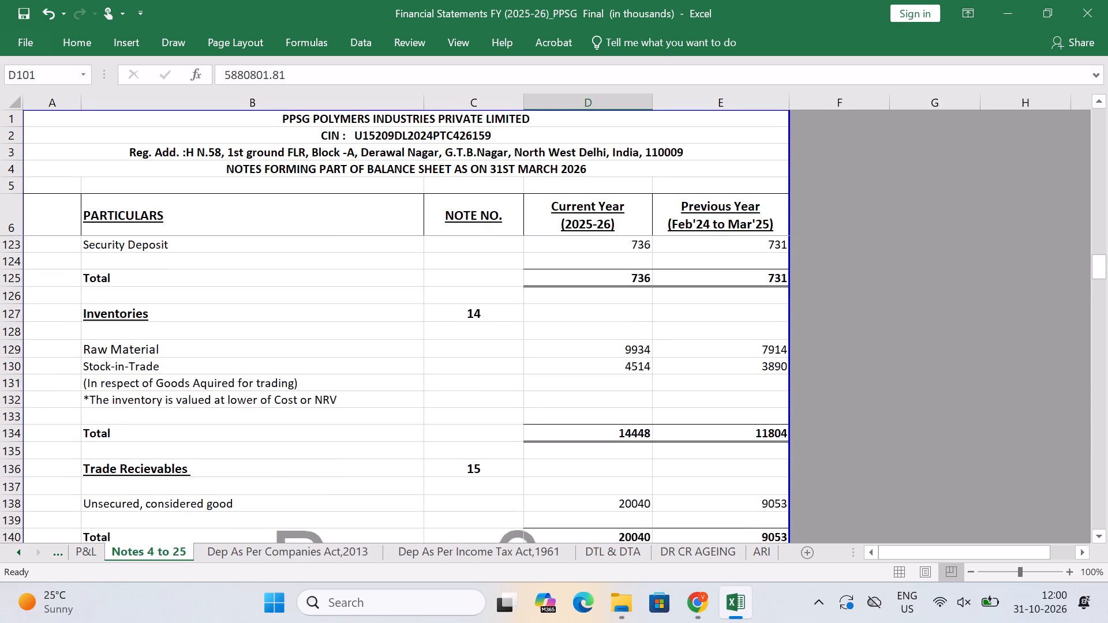
Examine the Cost of materials consumed and Change in inventory breakdowns in notes 20 and 21 that make up COGS.
scroll(323, 434, down, 8)
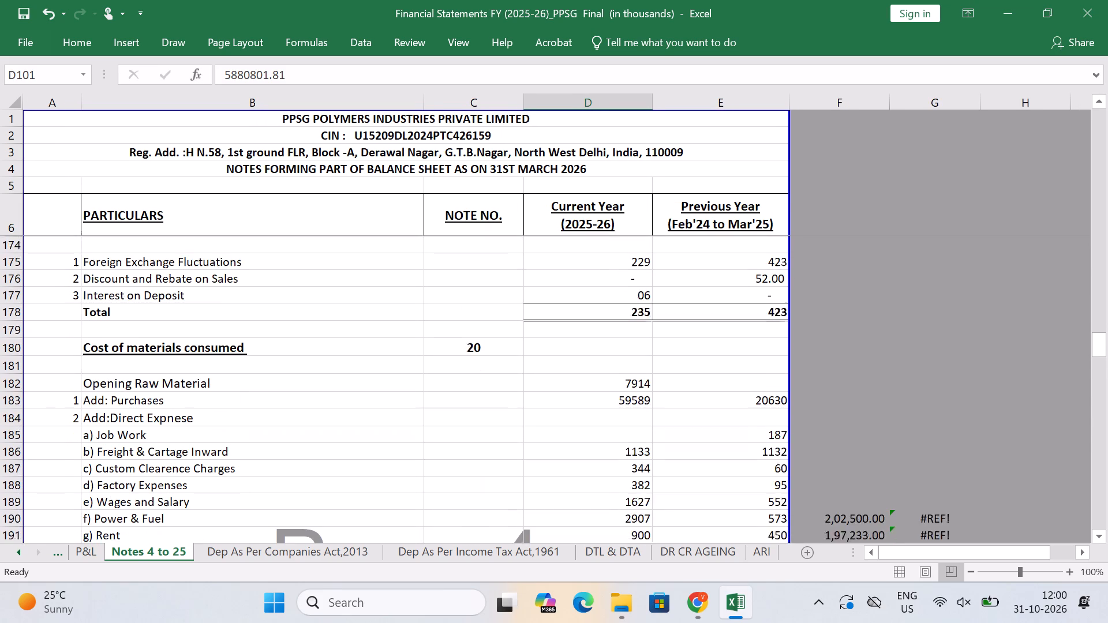
scroll(323, 434, down, 4)
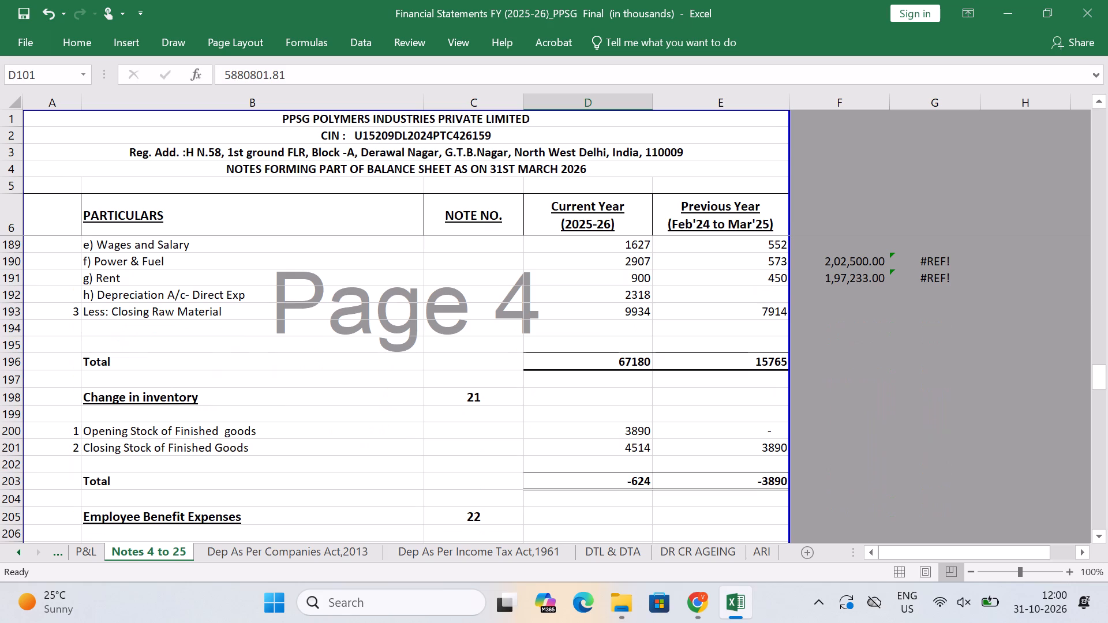
scroll(323, 434, down, 1)
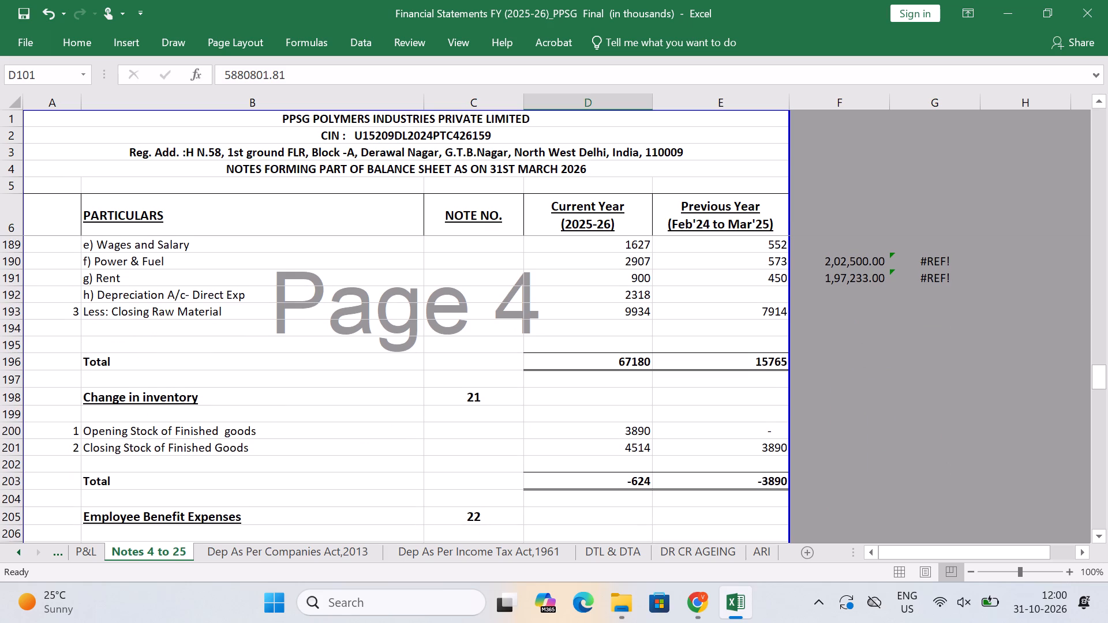
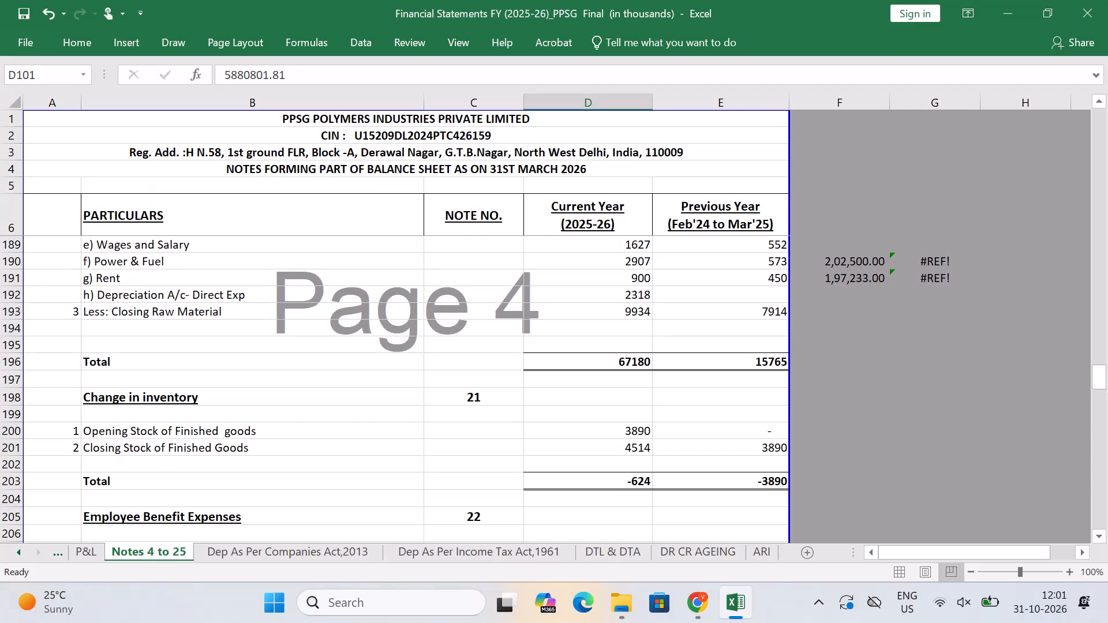
Enter the formula =D201+D200/2 in F201 beside note 21's closing stock of finished goods.
click(829, 449)
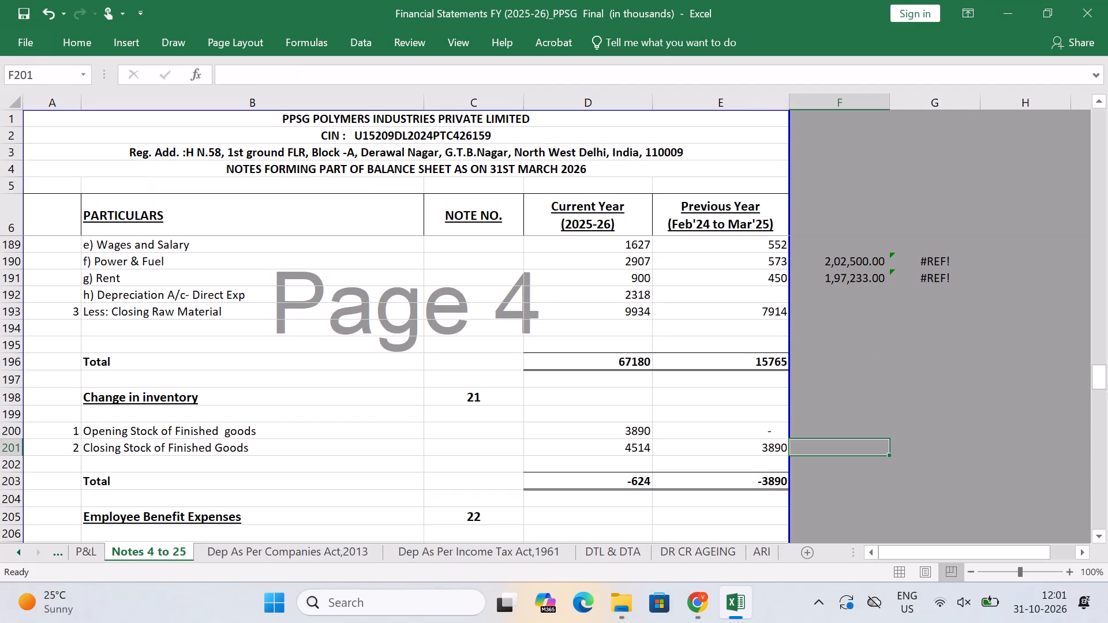
key(equal)
key(Left)
key(Left)
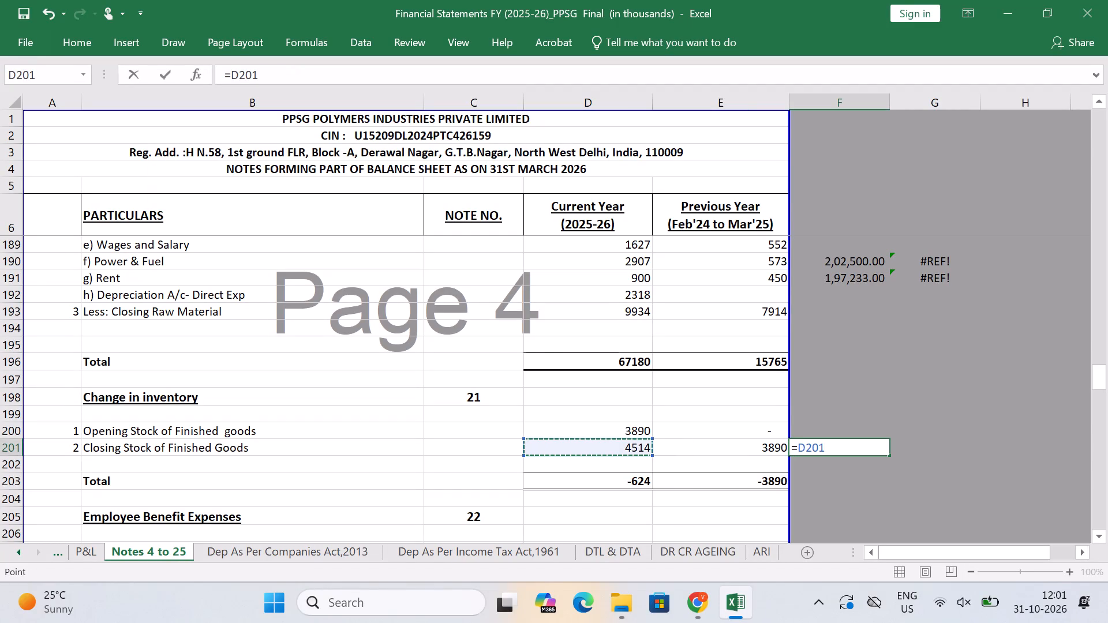
key(shift+plus)
key(Up)
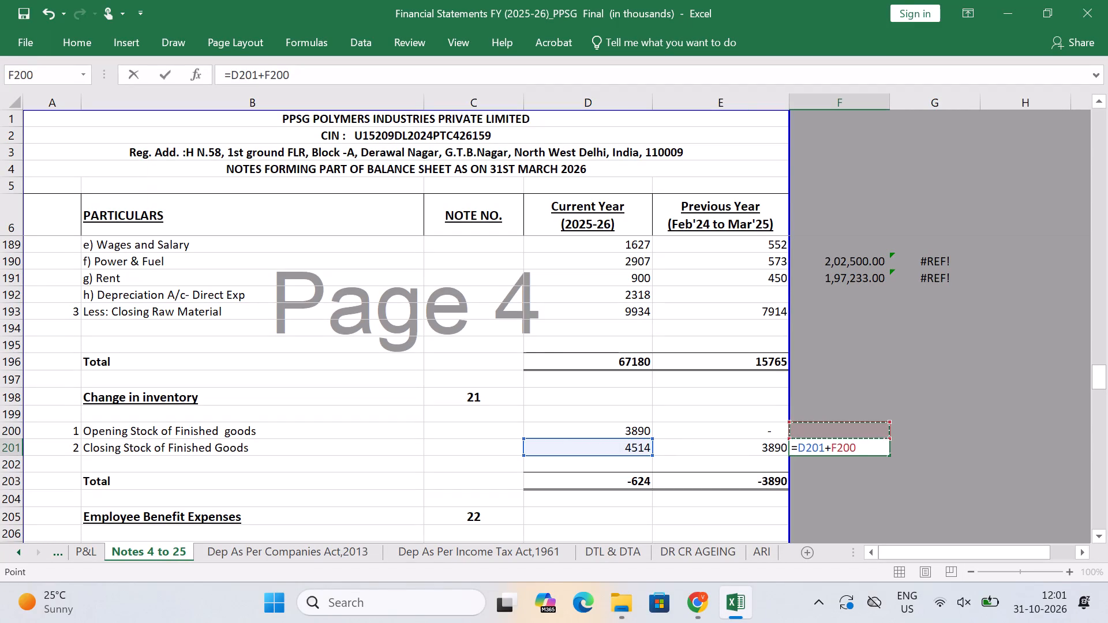
key(Left)
key(Left)
text(/2)
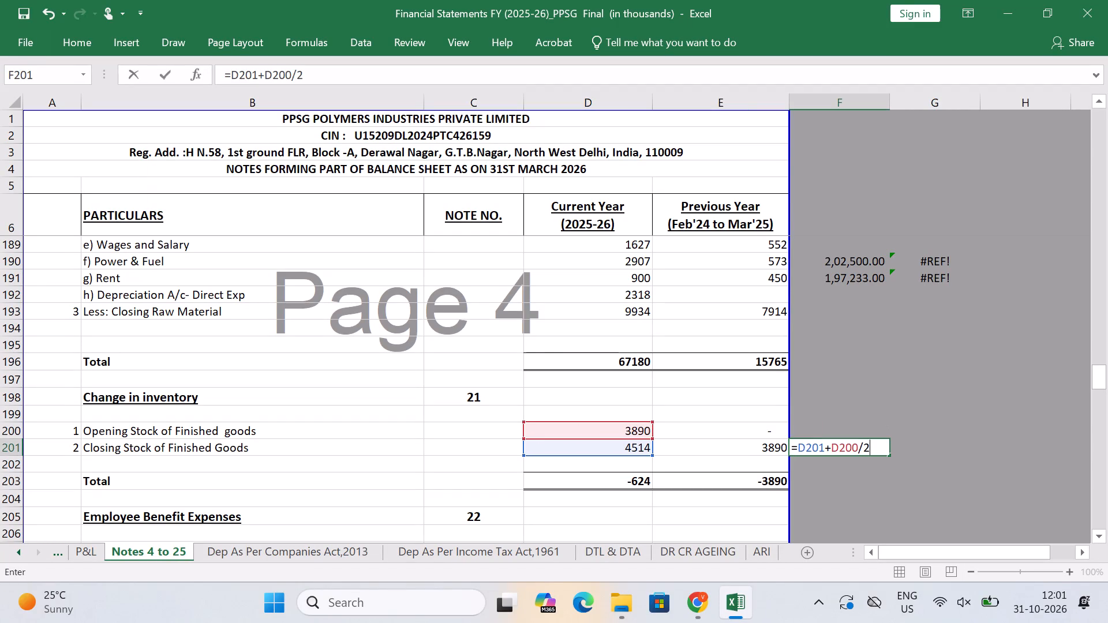
key(Return)
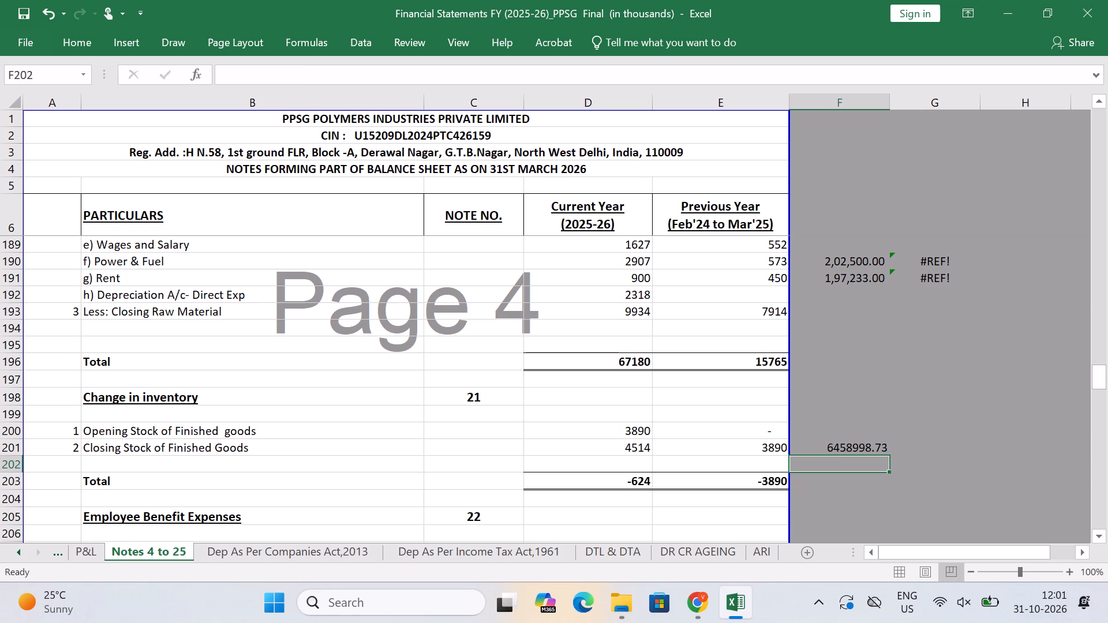
Bracket the stock sum in F201 so the average inventory formula reads =(D201+D200)/2.
key(Up)
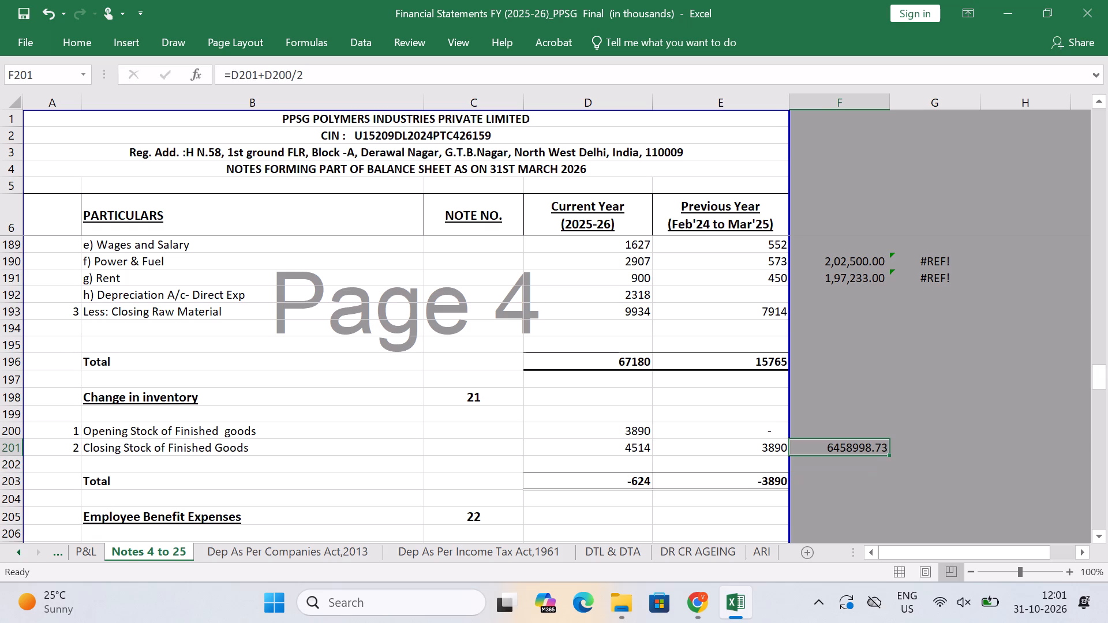
key(F2)
key(Left)
key(Left)
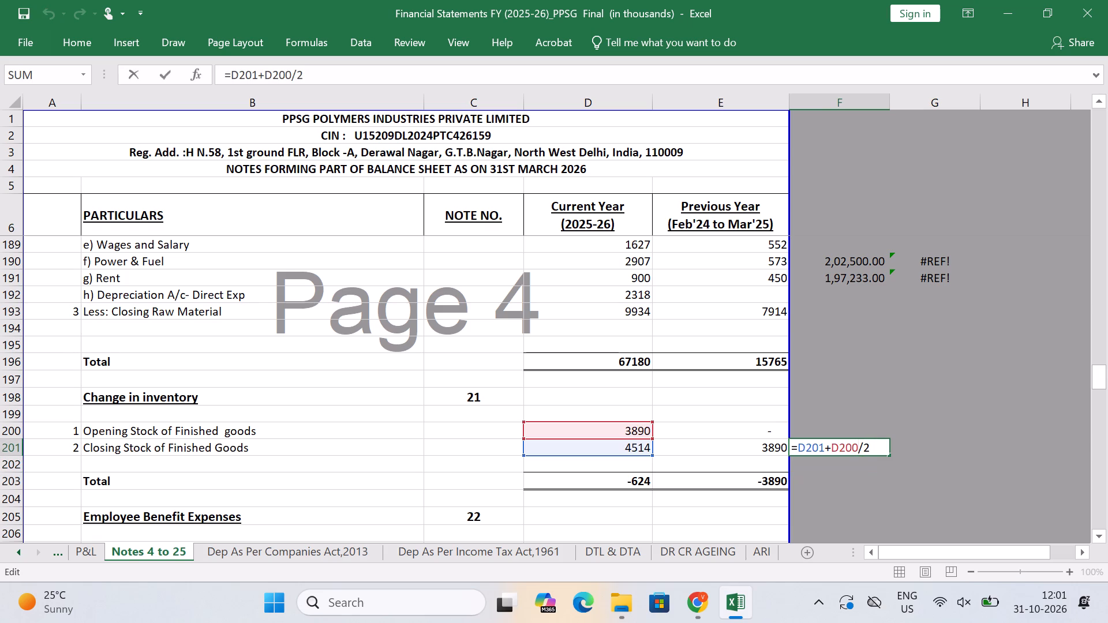
key(shift+parenright)
key(Left)
key(Left)
key(Left)
key(Left)
key(Left)
key(Left)
key(Left)
key(Left)
key(Left)
key(Left)
key(shift+parenleft)
key(Return)
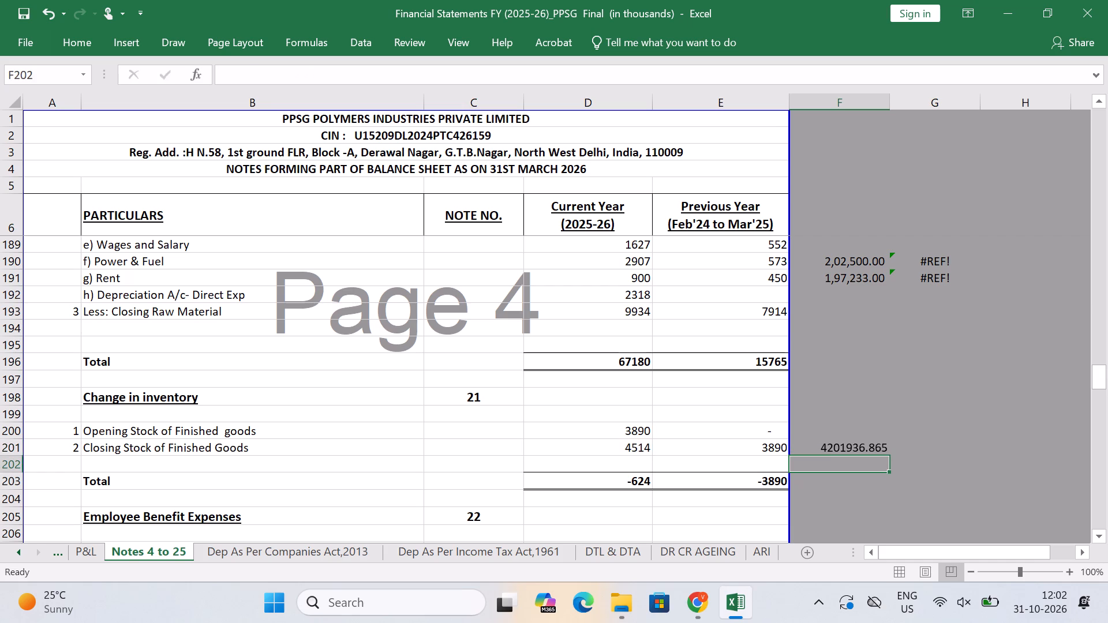
key(Up)
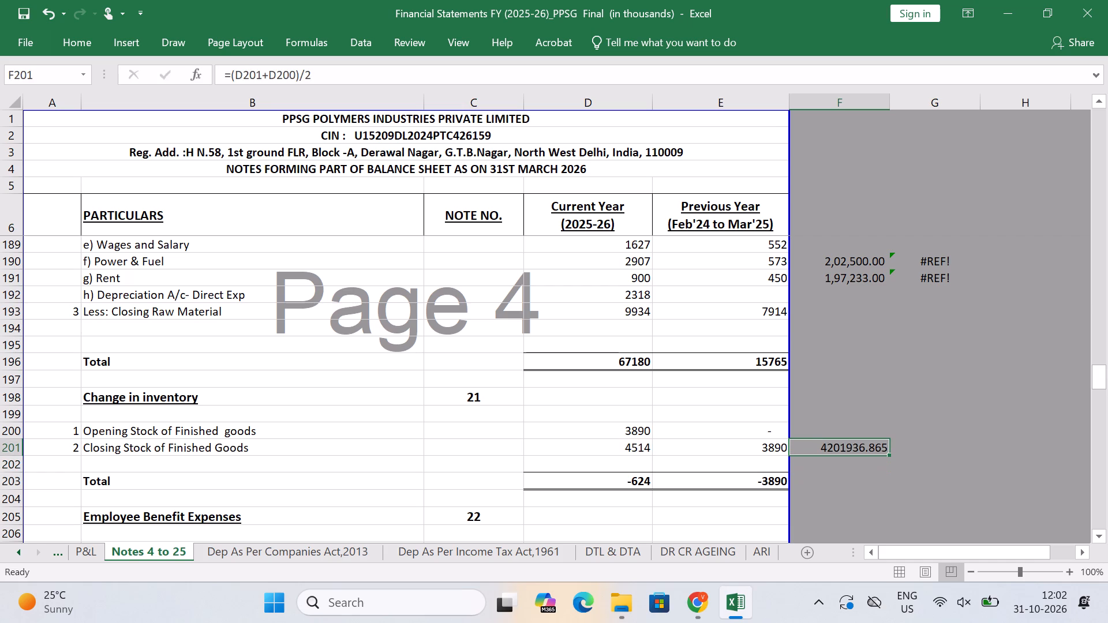
Look through the expense and earnings notes after note 21, and review the raw material and stock-in-trade lines of note 14.
scroll(248, 508, down, 5)
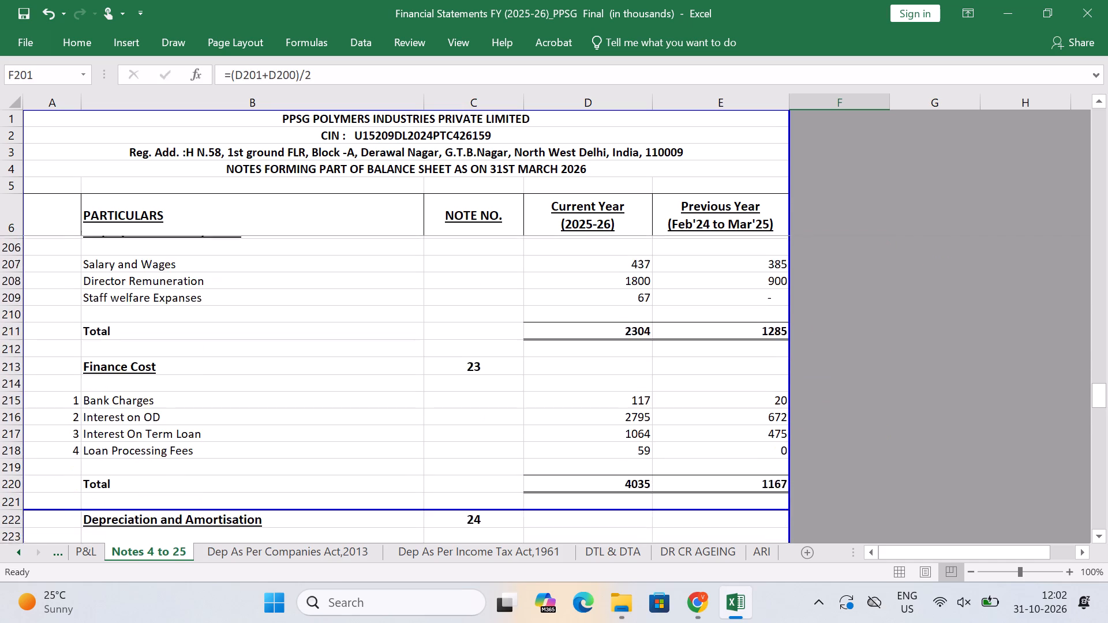
scroll(248, 508, down, 8)
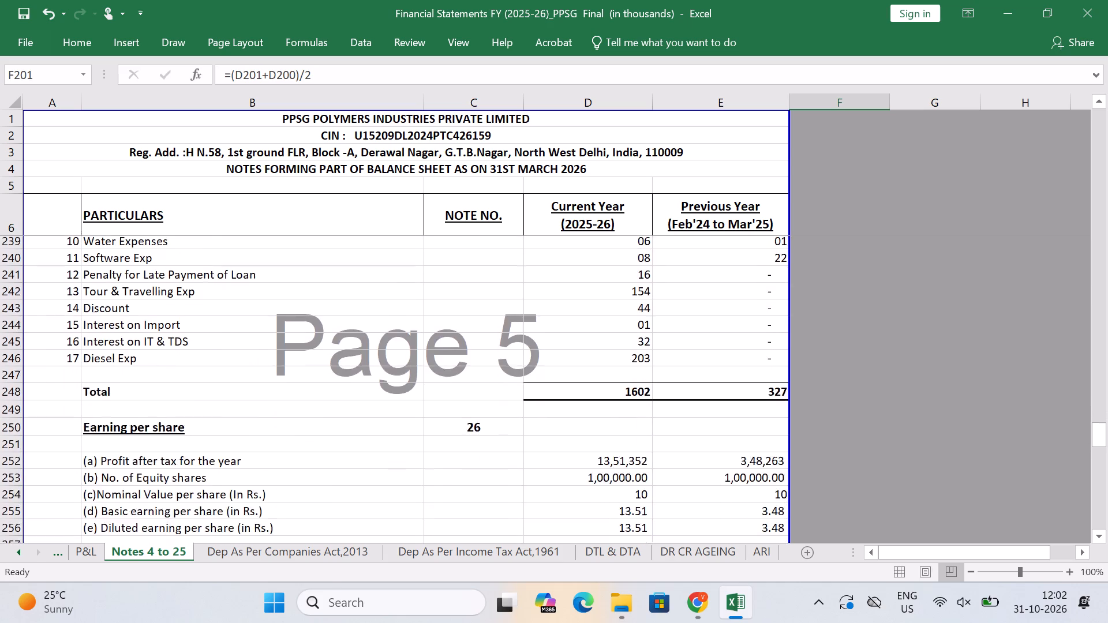
scroll(248, 508, down, 2)
scroll(248, 508, up, 9)
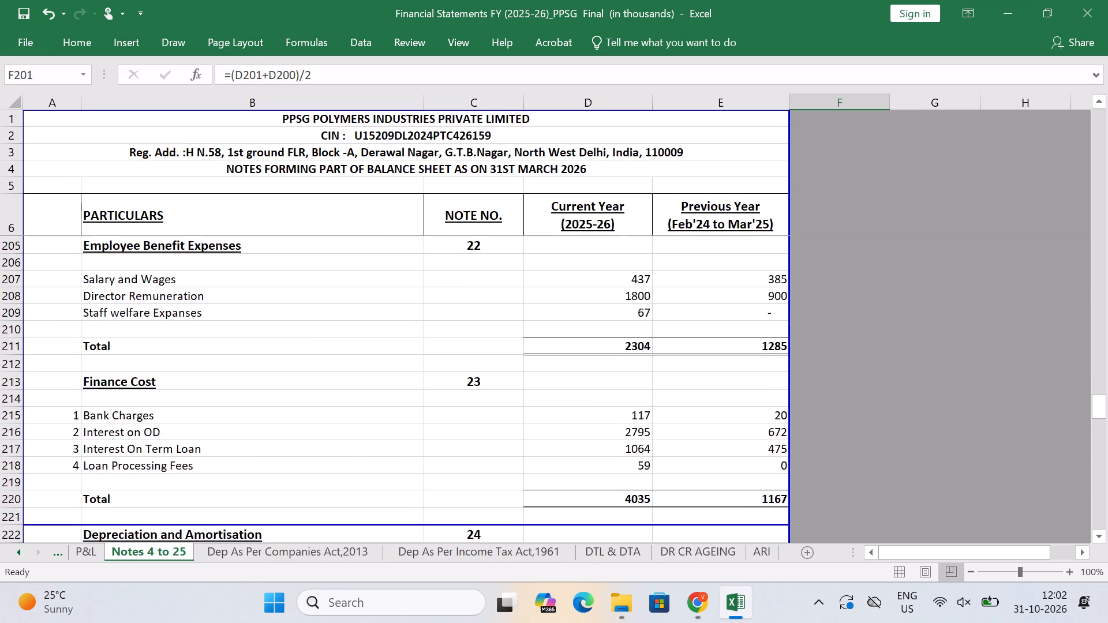
scroll(248, 508, up, 12)
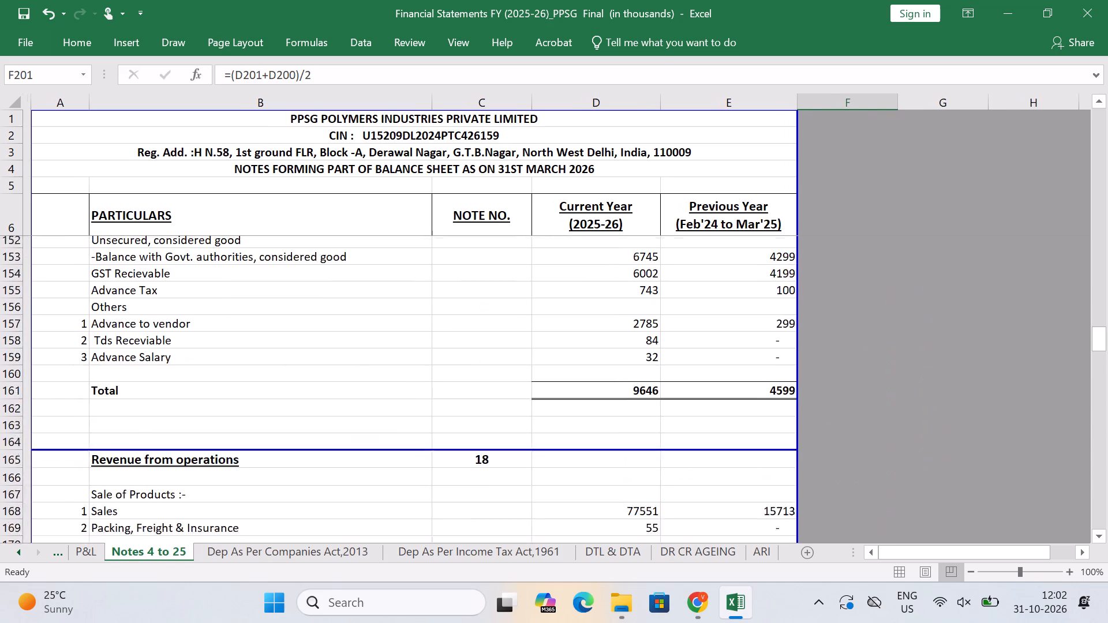
scroll(248, 508, up, 6)
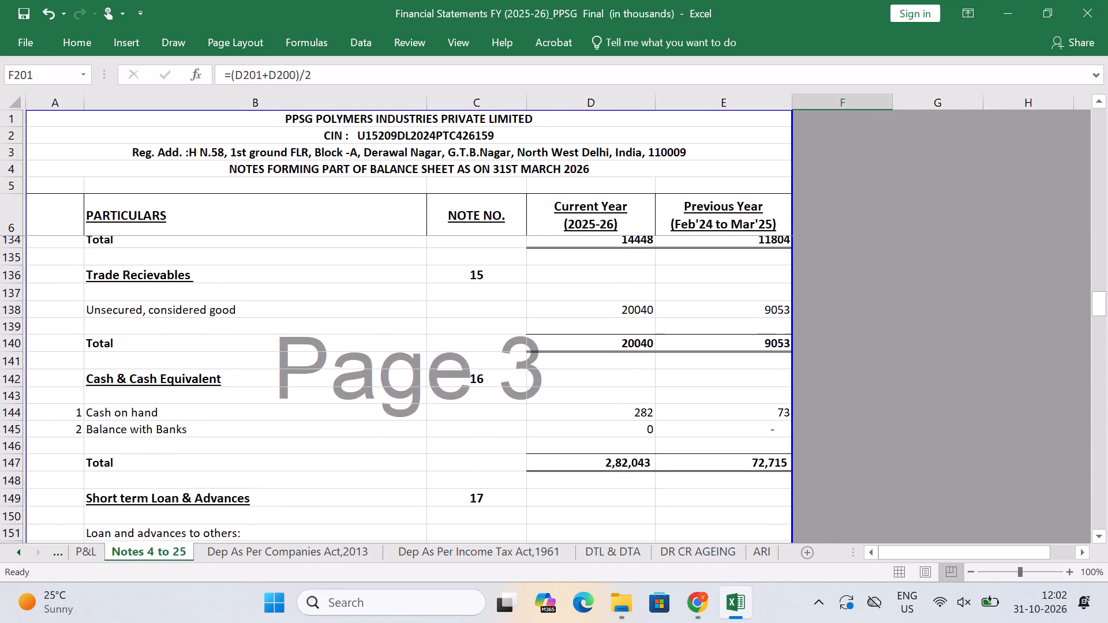
scroll(248, 508, up, 3)
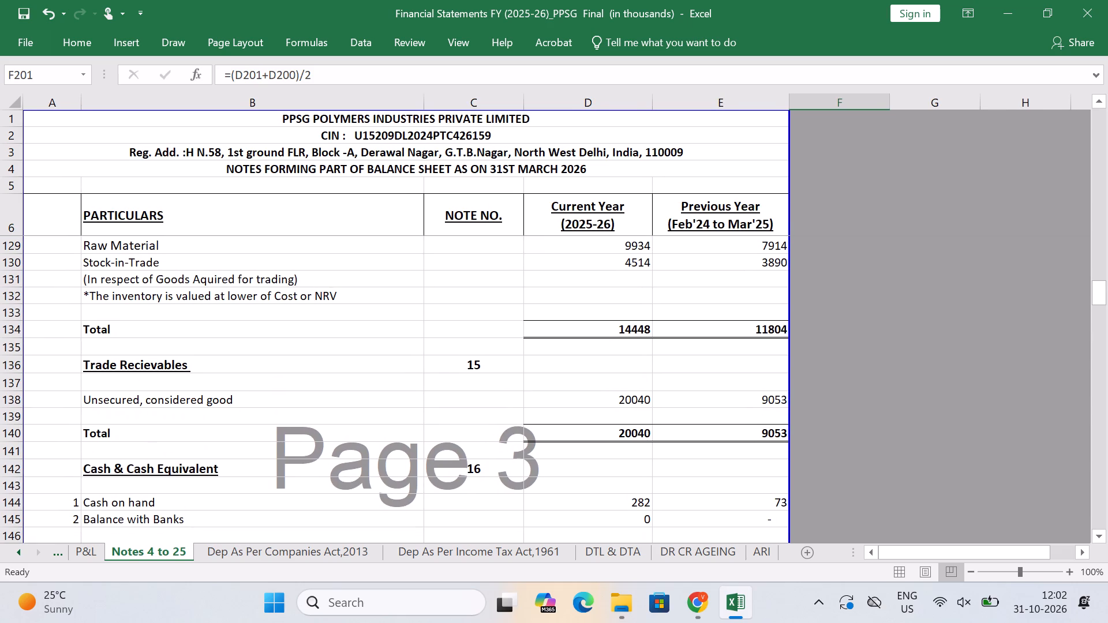
scroll(248, 508, up, 2)
Compare the stock figures in notes 20 and 21 with note 14's Inventories, and check the current-year Raw Material formula in D129.
scroll(476, 423, down, 7)
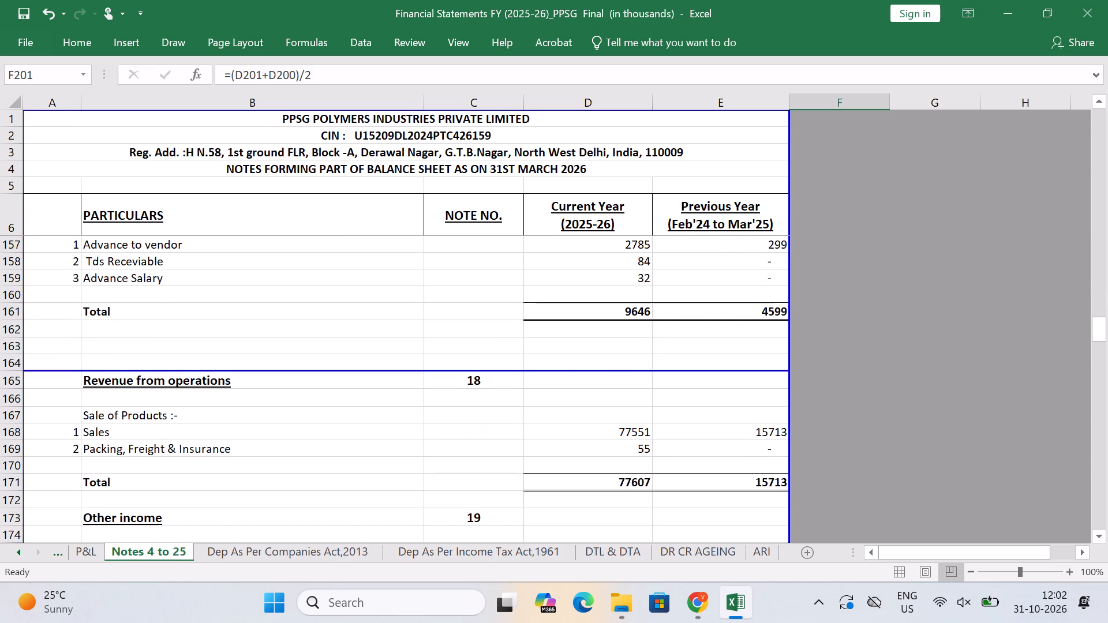
scroll(476, 423, down, 6)
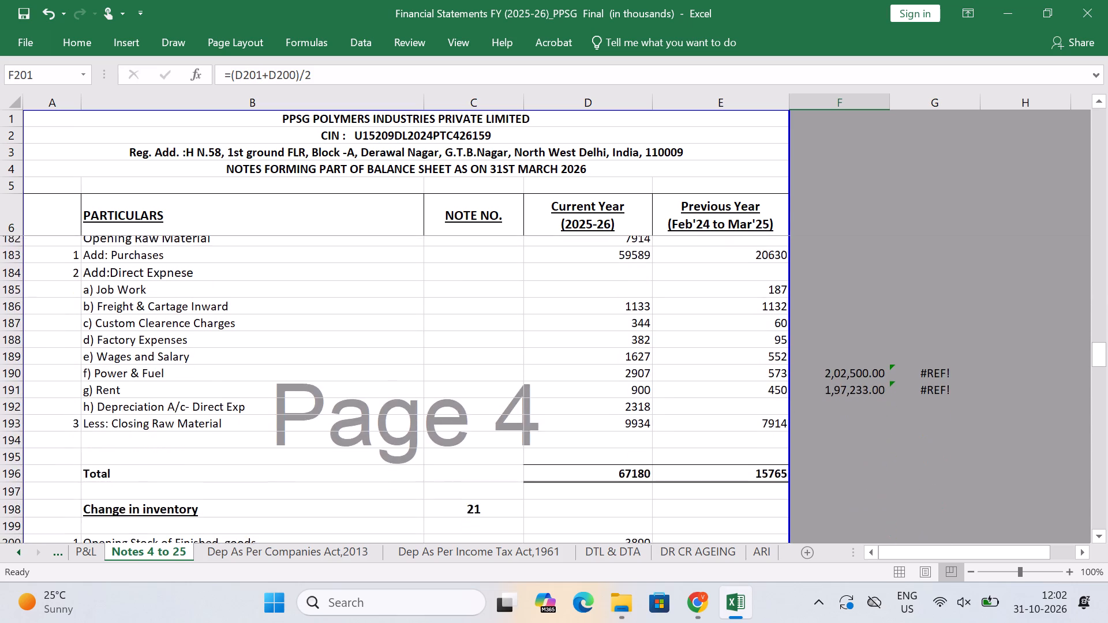
scroll(476, 423, down, 6)
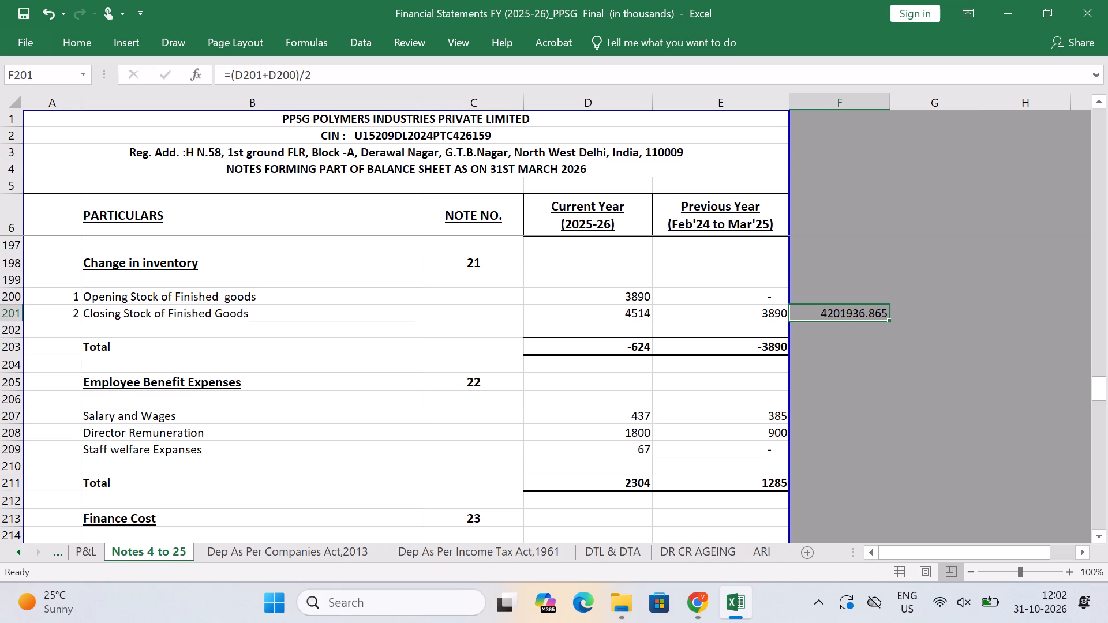
scroll(476, 423, up, 11)
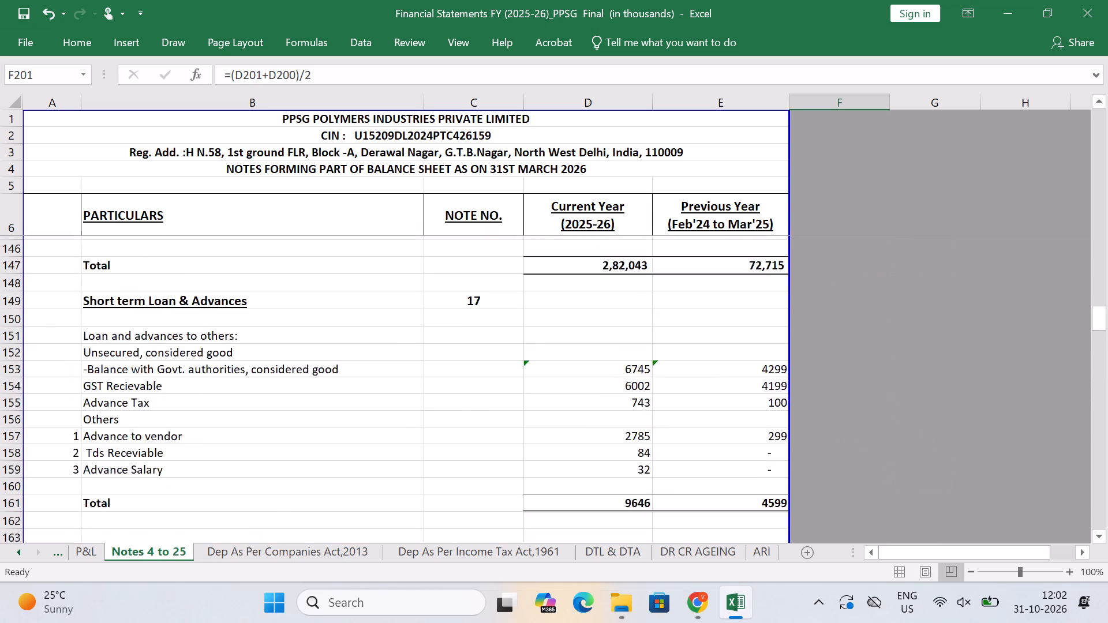
scroll(476, 423, up, 4)
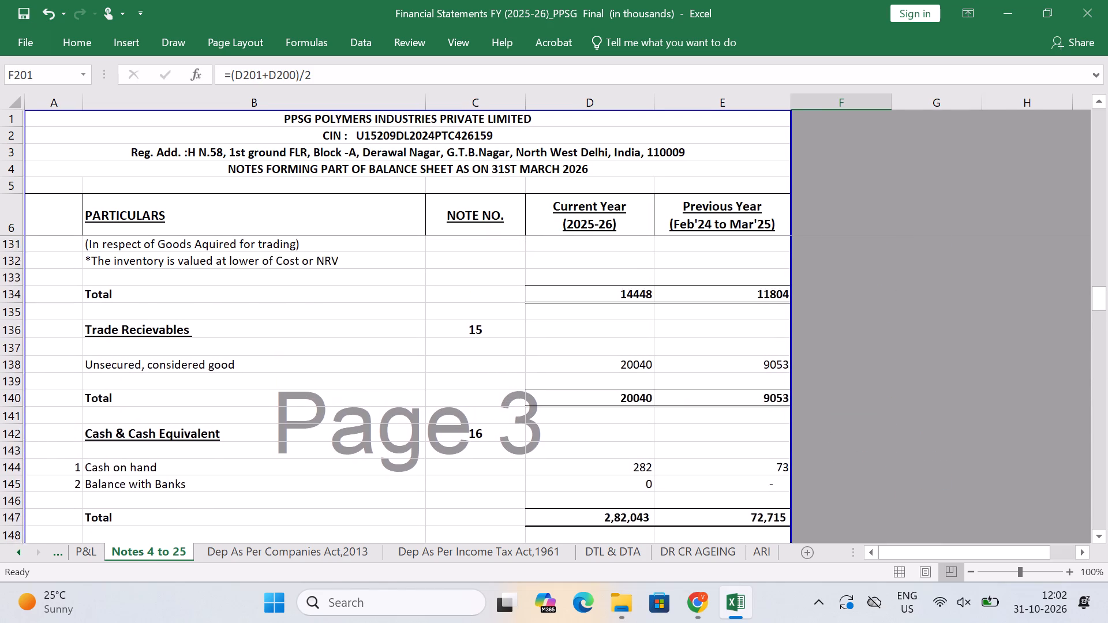
scroll(476, 423, up, 1)
click(601, 298)
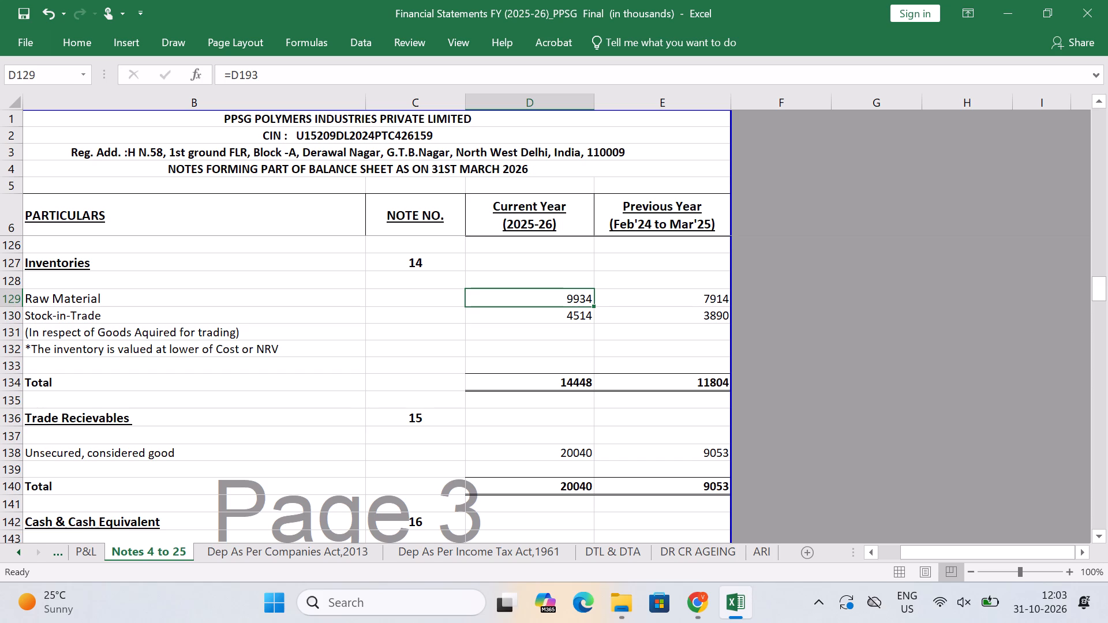
Hide columns F, G and H beside the notes on the Notes 4 to 25 sheet.
drag(727, 324, 730, 336)
click(725, 299)
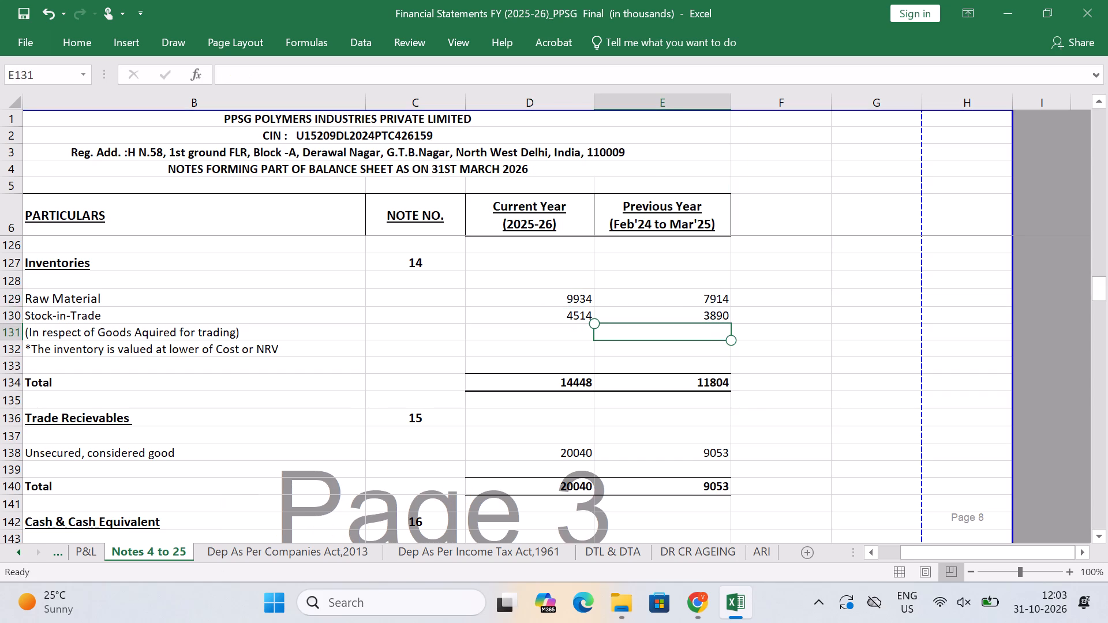
key(shift+Right)
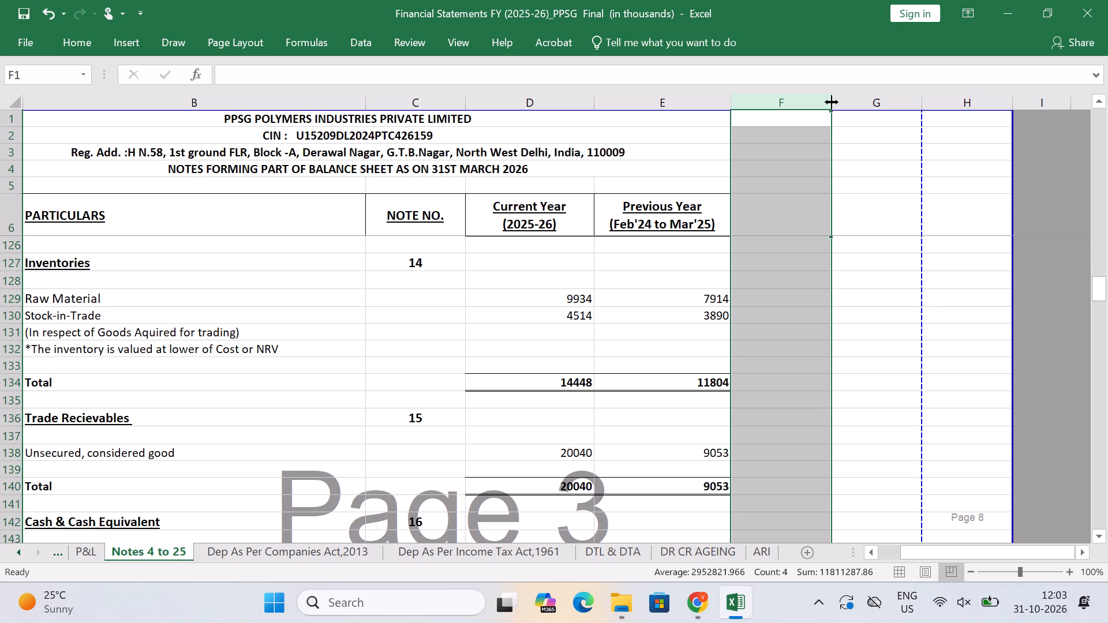
key(shift+Right)
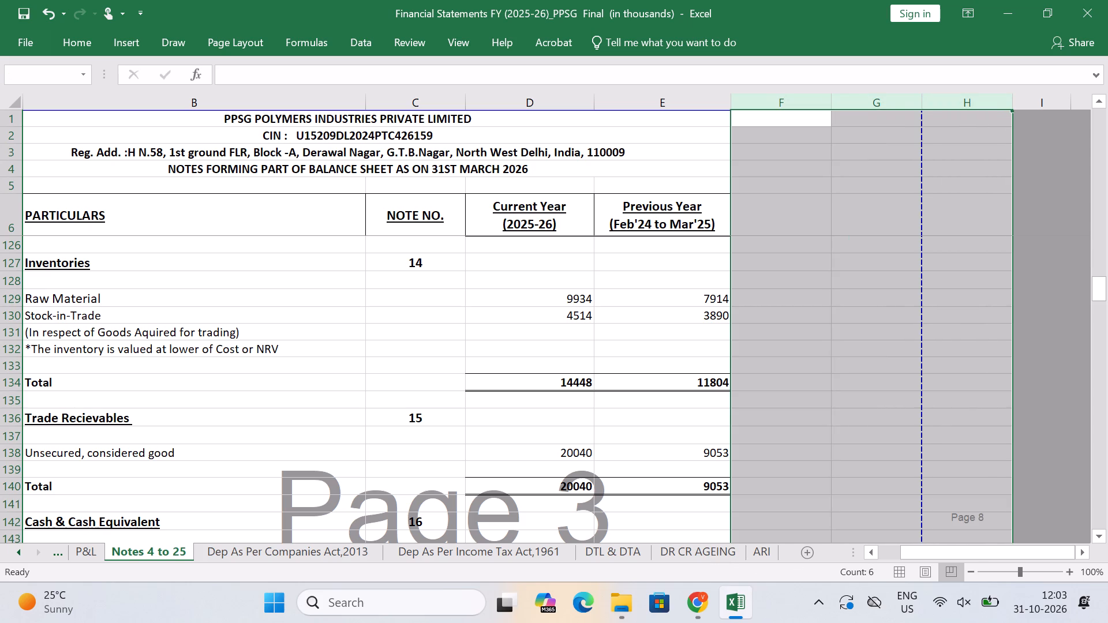
click(776, 103)
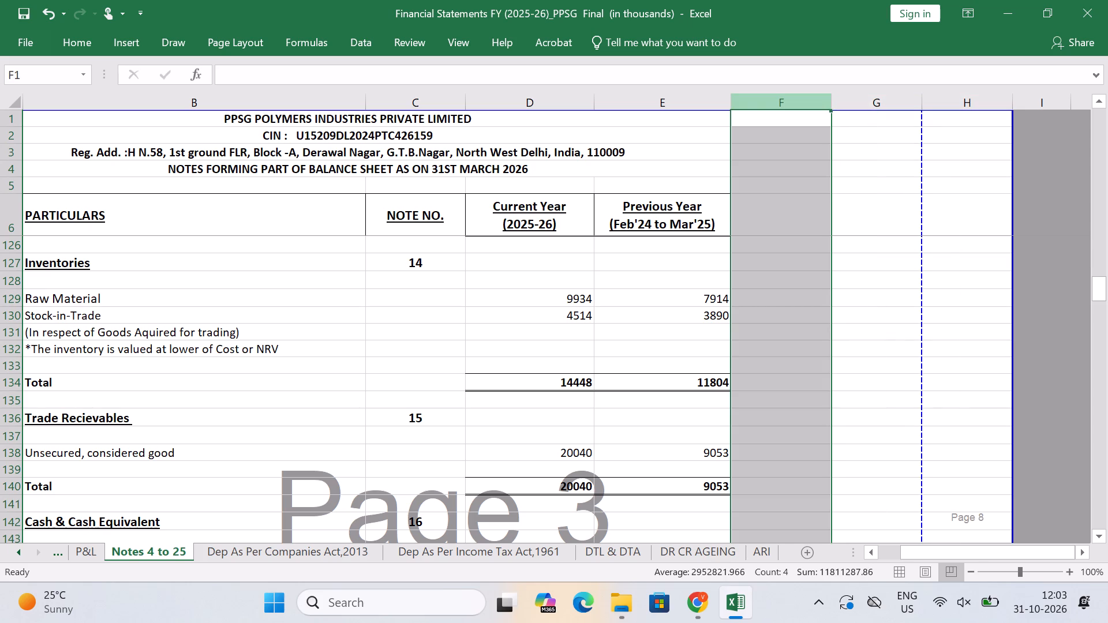
key(shift+Right)
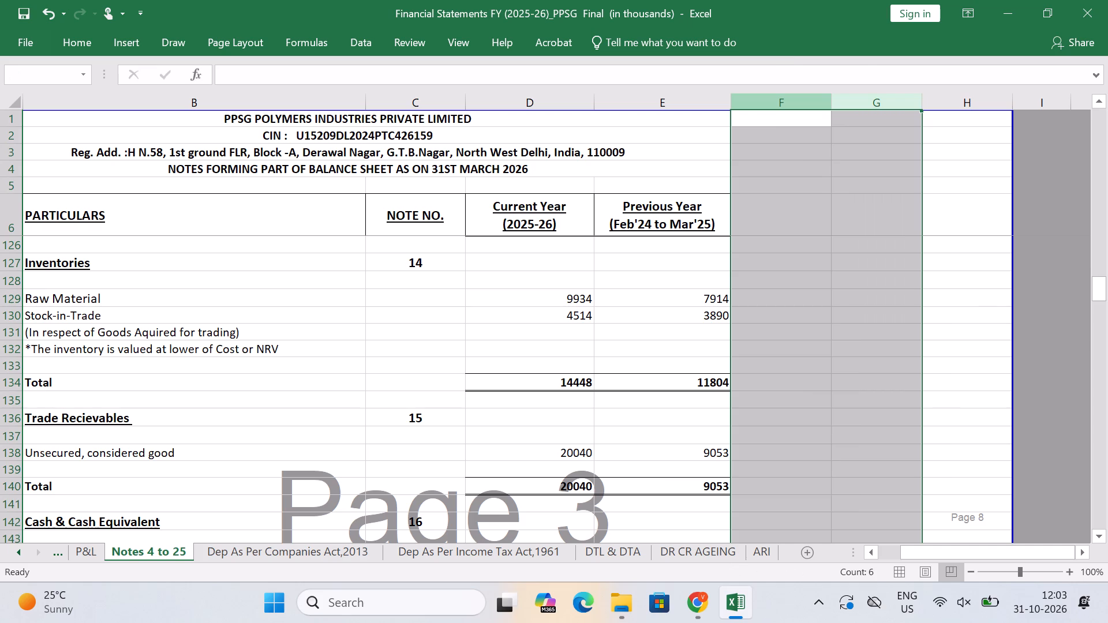
right_click(776, 103)
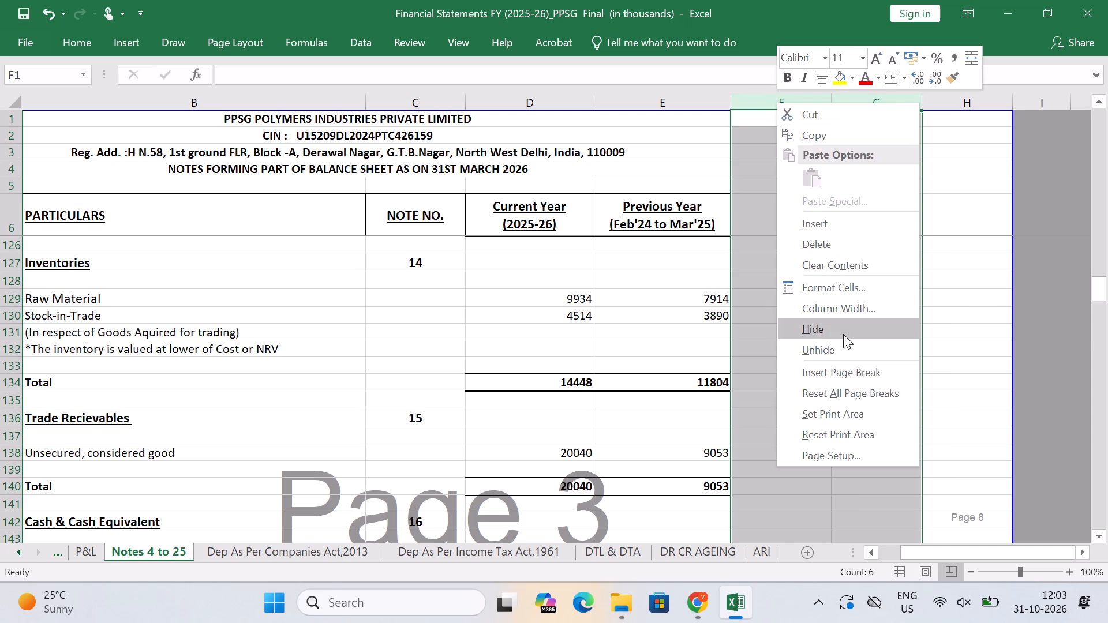
click(843, 334)
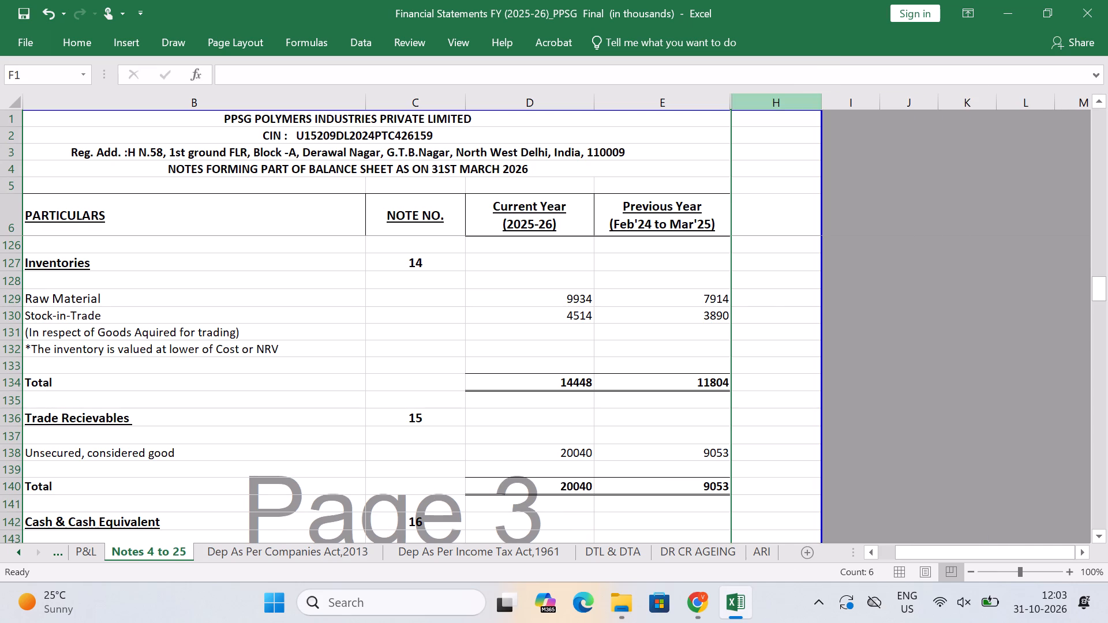
click(768, 106)
right_click(768, 106)
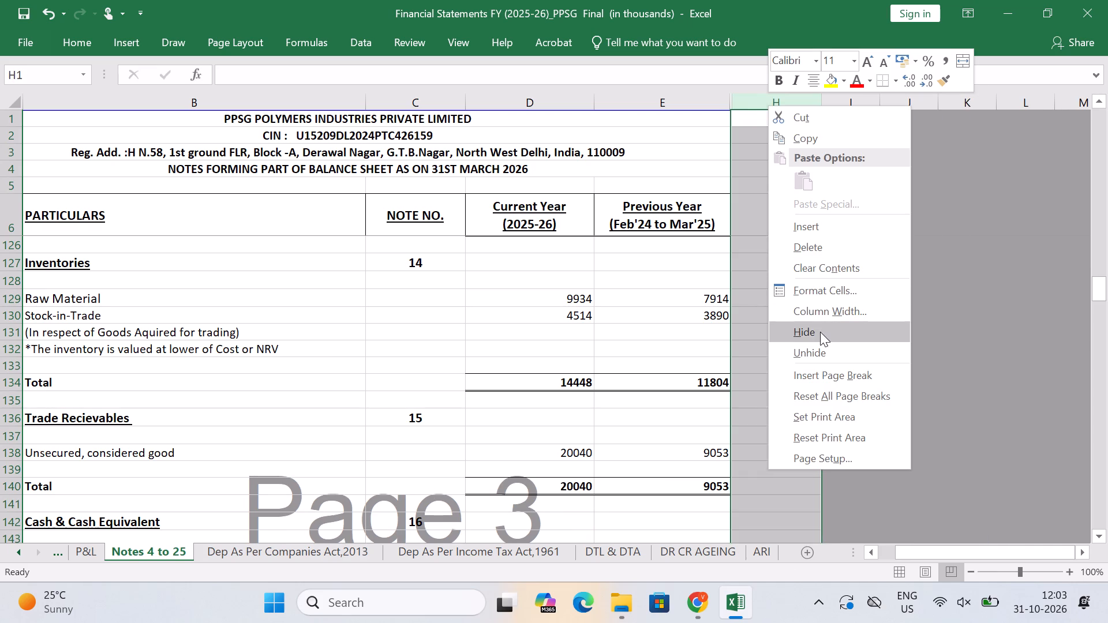
click(820, 332)
click(694, 329)
scroll(694, 329, right, 1)
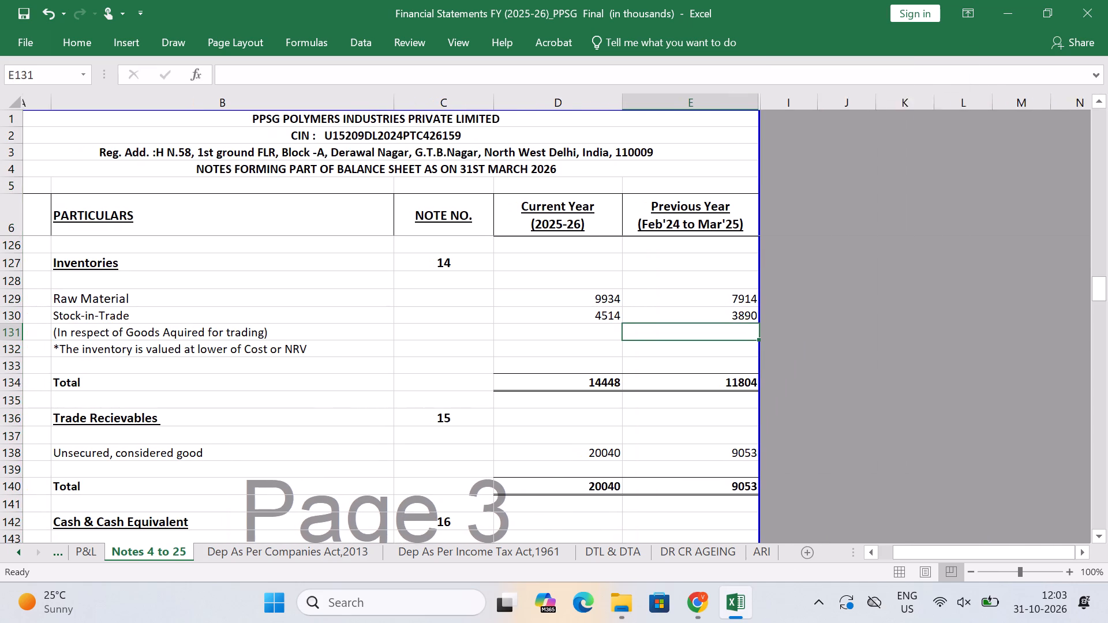
scroll(694, 329, right, 1)
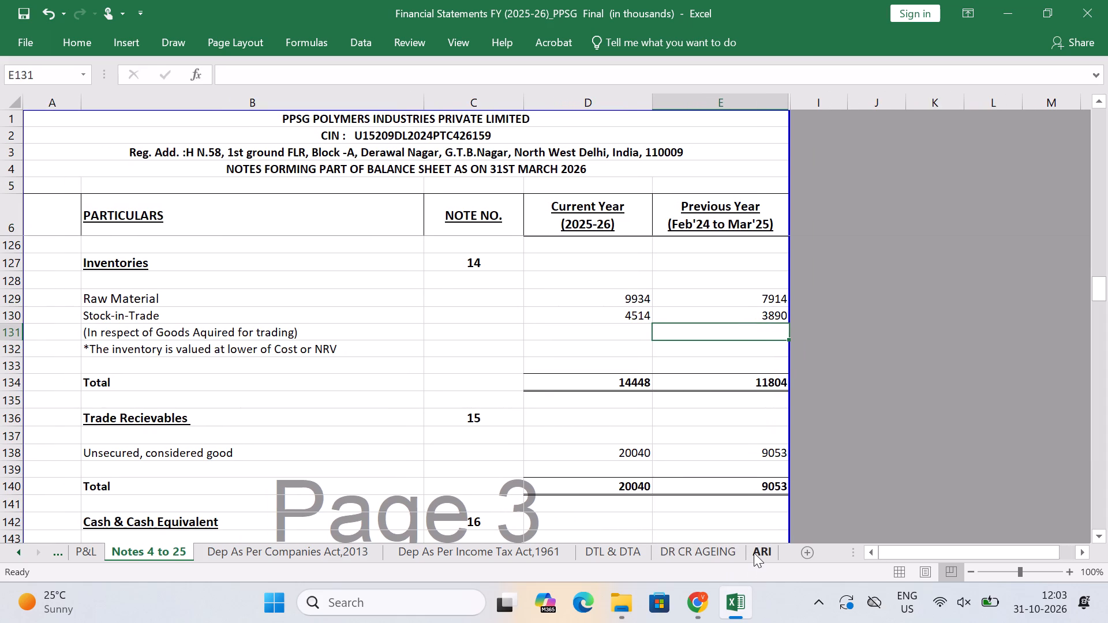
Change the previous-period inventory turnover formula in ARI's F76 to divide by note 14's previous-year Inventories total alone: =('P&L'!E14+'P&L'!E15)/(('Notes 4 to 25'!E134)).
click(754, 553)
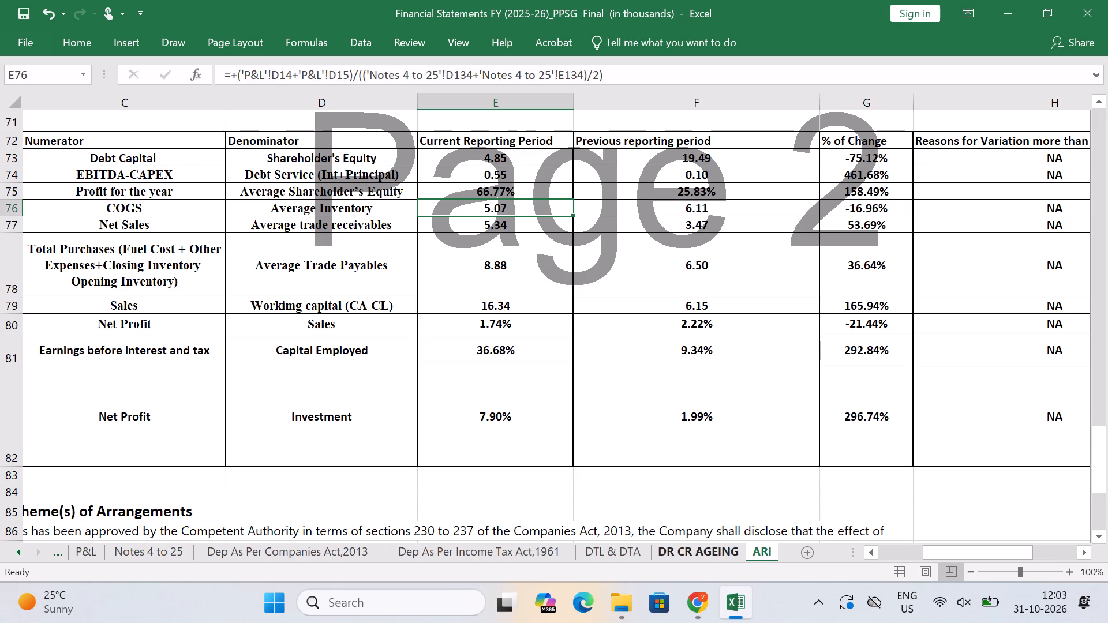
click(148, 551)
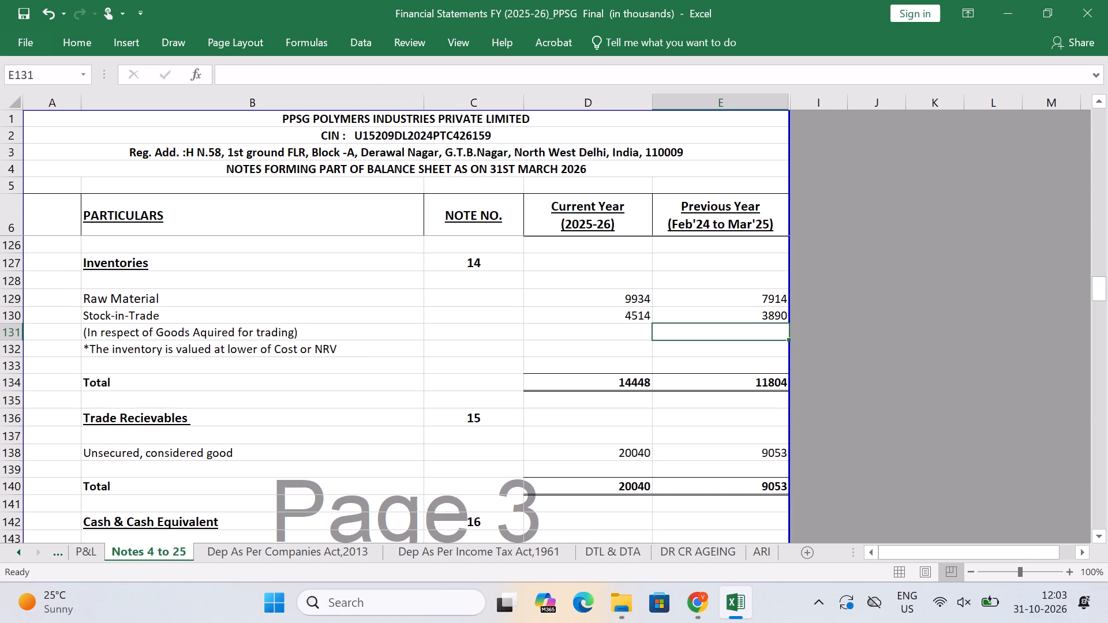
click(766, 553)
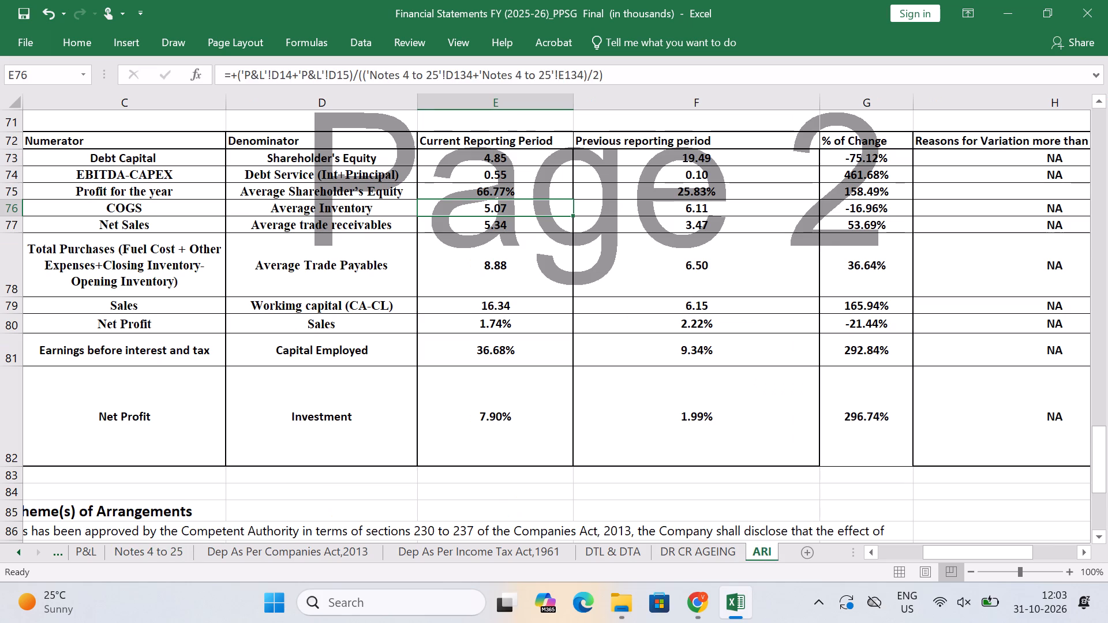
key(Right)
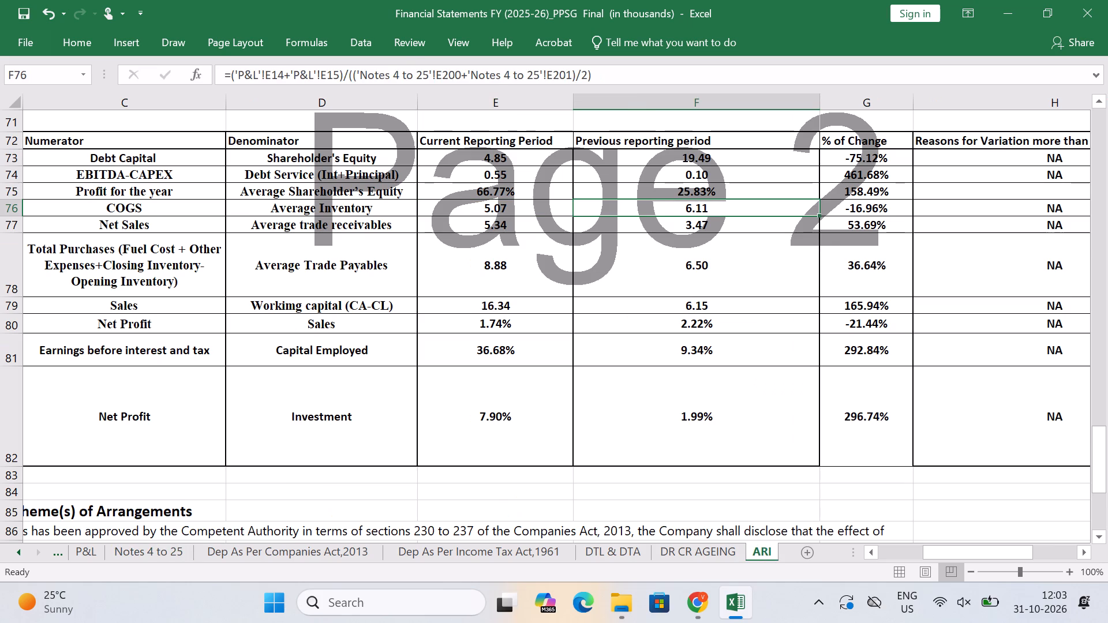
key(F2)
key(BackSpace)
key(BackSpace)
key(BackSpace)
key(BackSpace)
key(BackSpace)
key(BackSpace)
key(BackSpace)
key(BackSpace)
key(BackSpace)
key(BackSpace)
key(BackSpace)
key(BackSpace)
key(BackSpace)
key(BackSpace)
key(BackSpace)
key(BackSpace)
key(BackSpace)
key(BackSpace)
key(BackSpace)
key(BackSpace)
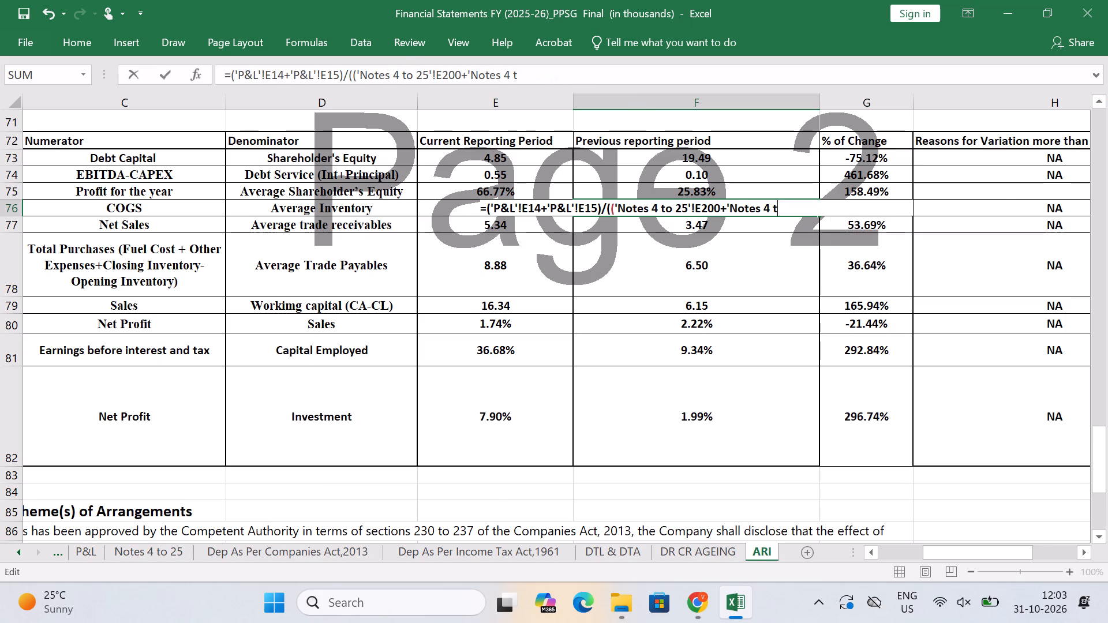
key(BackSpace)
key(BackSpace)
key(BackSpace)
key(BackSpace)
key(BackSpace)
key(BackSpace)
key(BackSpace)
key(BackSpace)
key(BackSpace)
key(BackSpace)
key(BackSpace)
key(BackSpace)
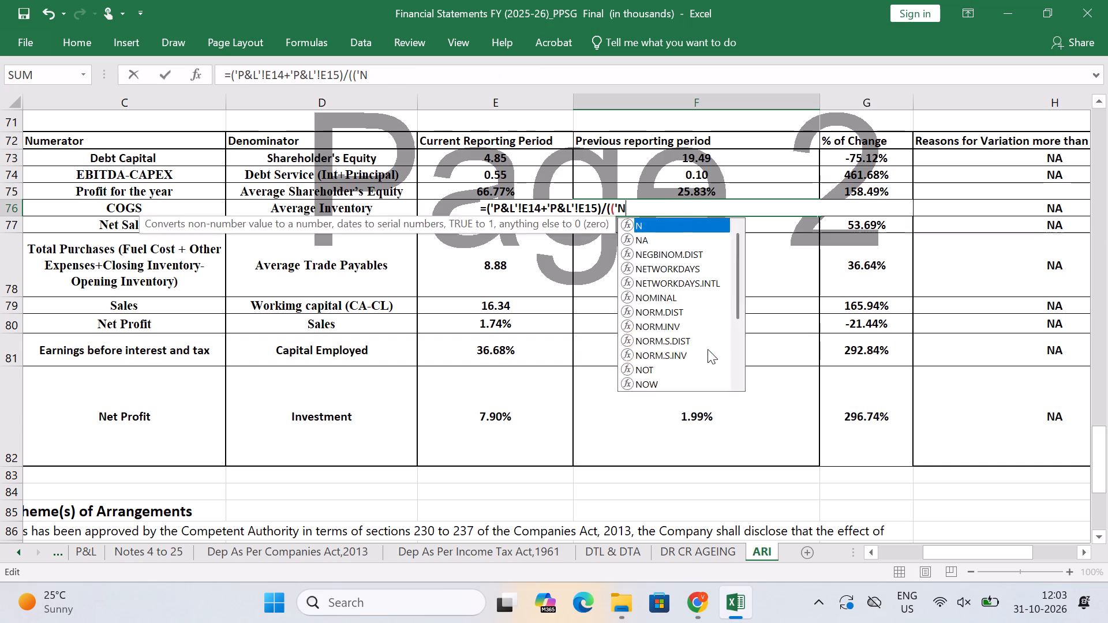
key(BackSpace)
key(BackSpace)
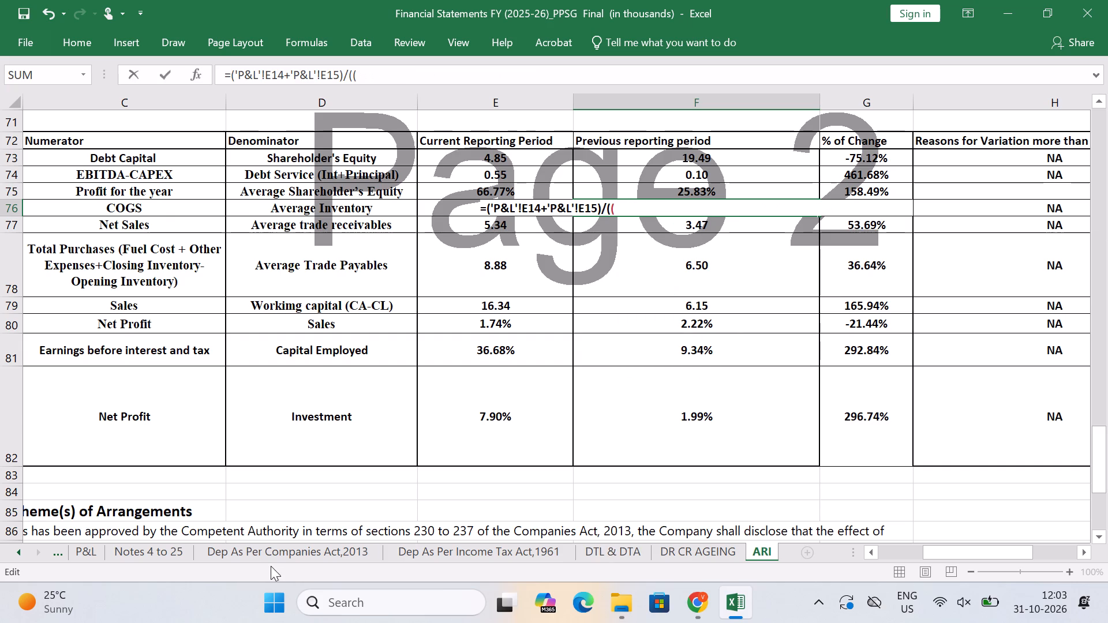
click(178, 550)
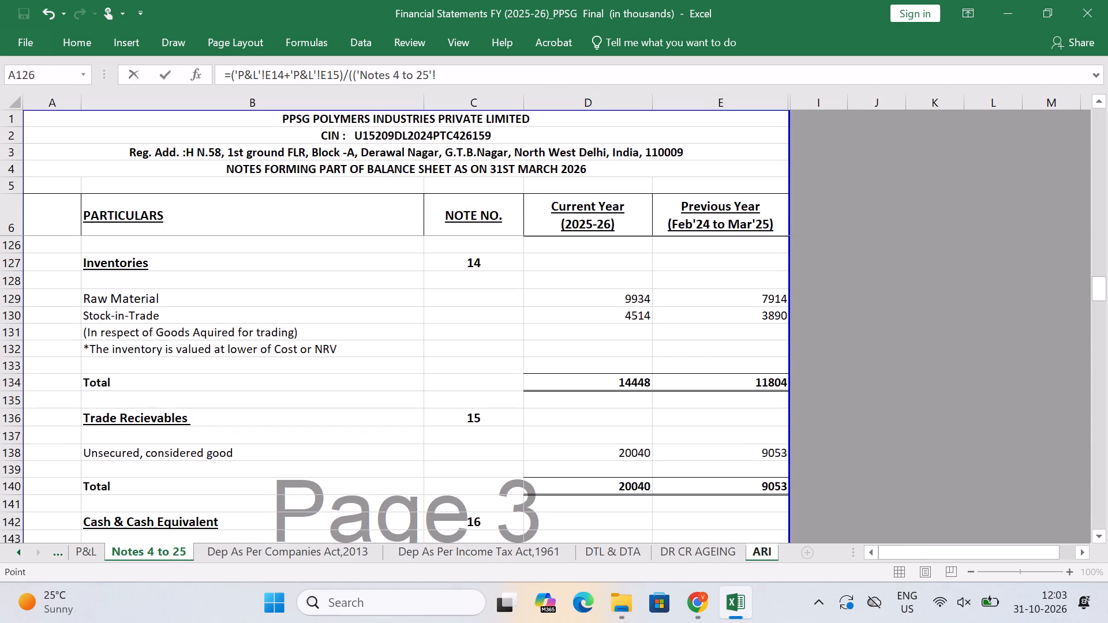
click(736, 380)
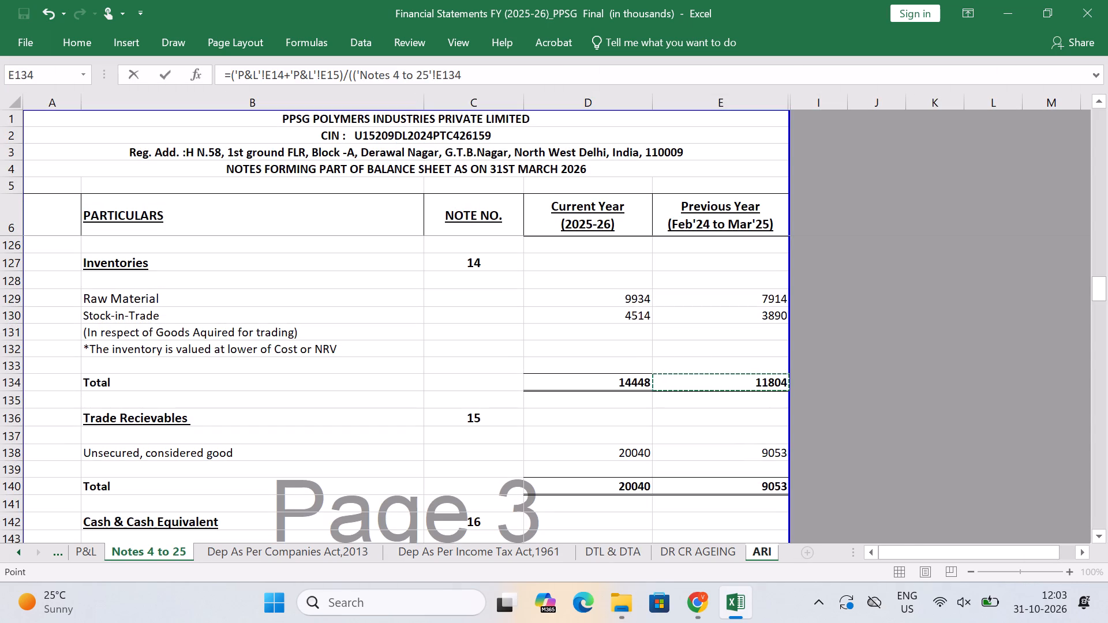
key(shift+parenright)
key(Return)
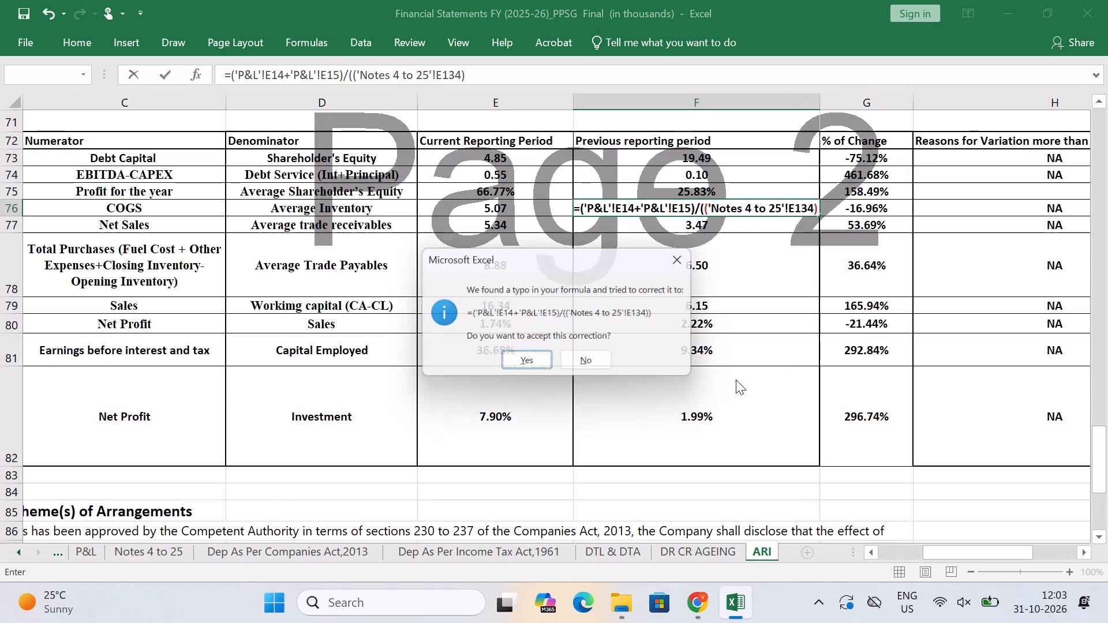
key(Return)
key(Up)
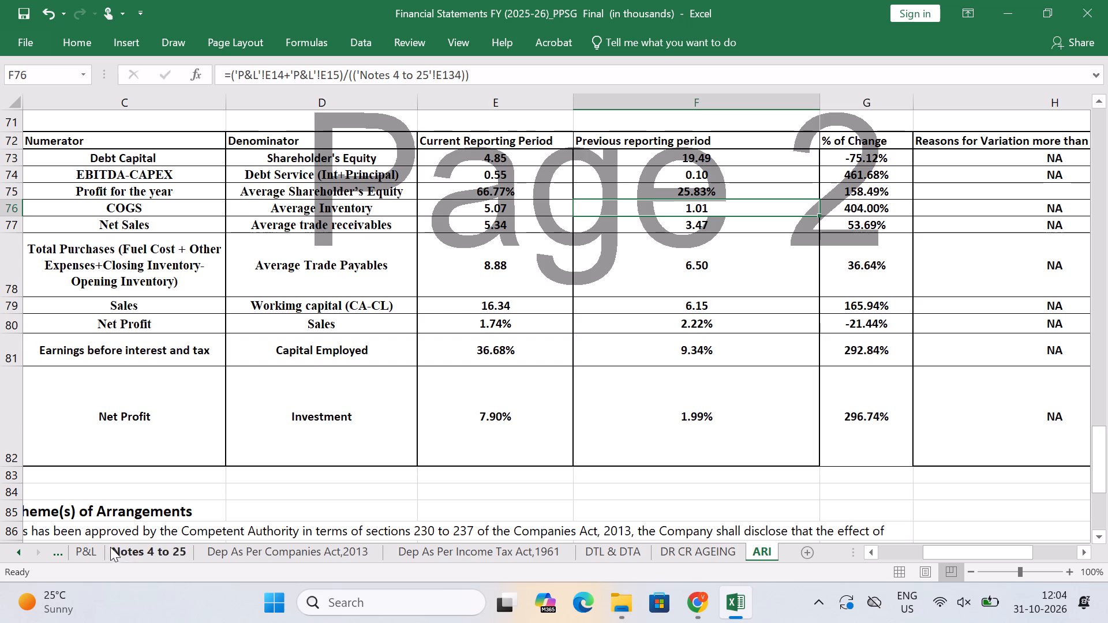
Add the current- and previous-year Inventories totals of note 14 in cell I134 on Notes 4 to 25 with =D134+E134.
click(137, 546)
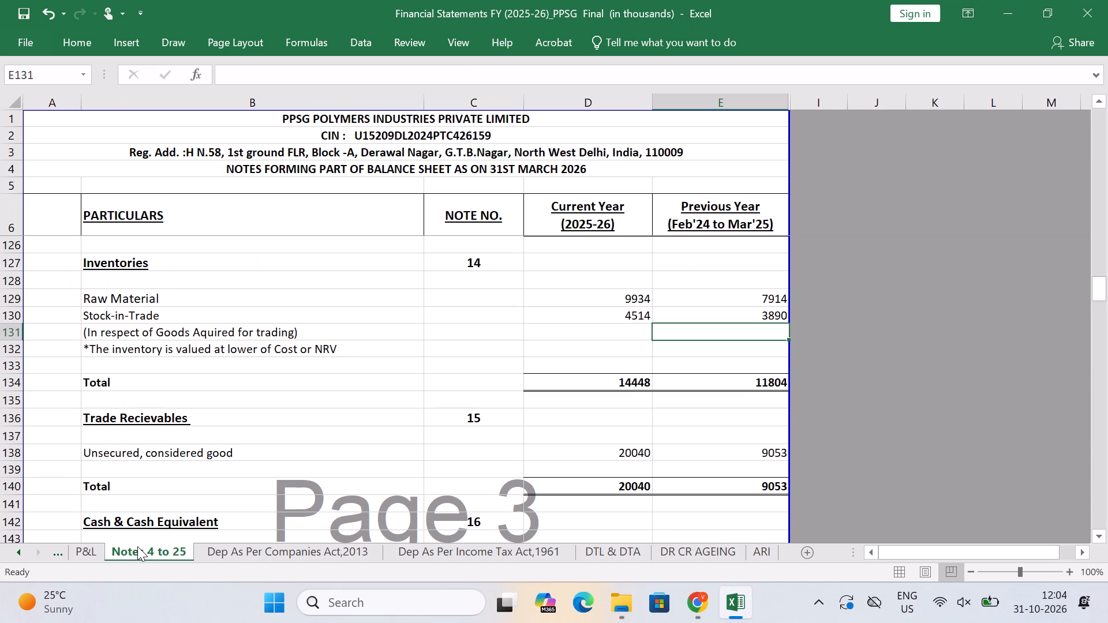
click(810, 385)
key(equal)
key(Left)
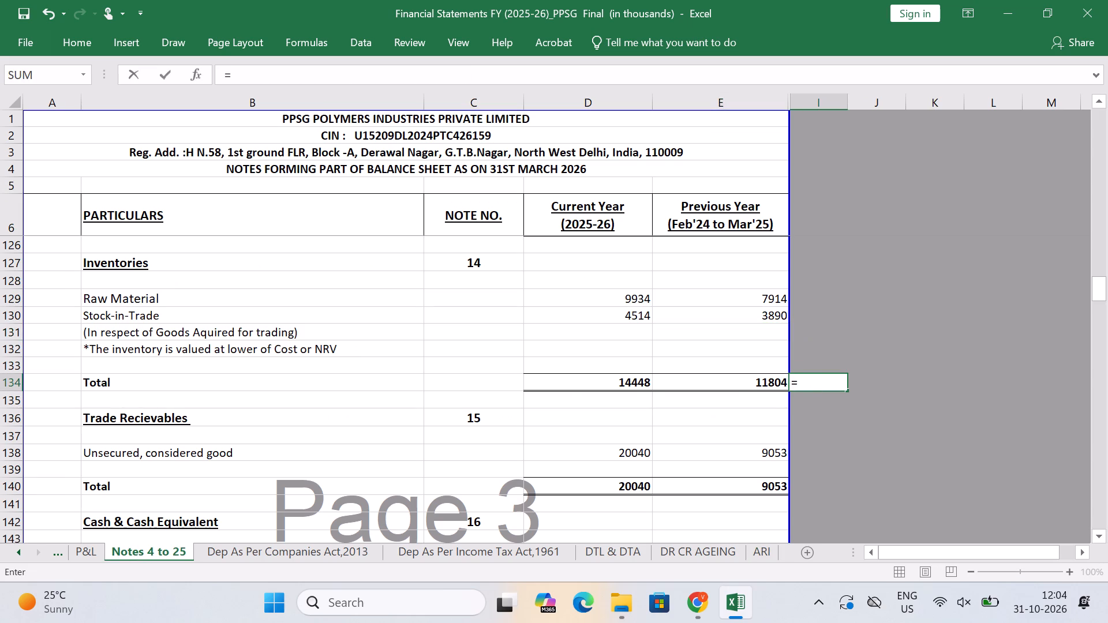
key(Left)
key(shift+plus)
key(Left)
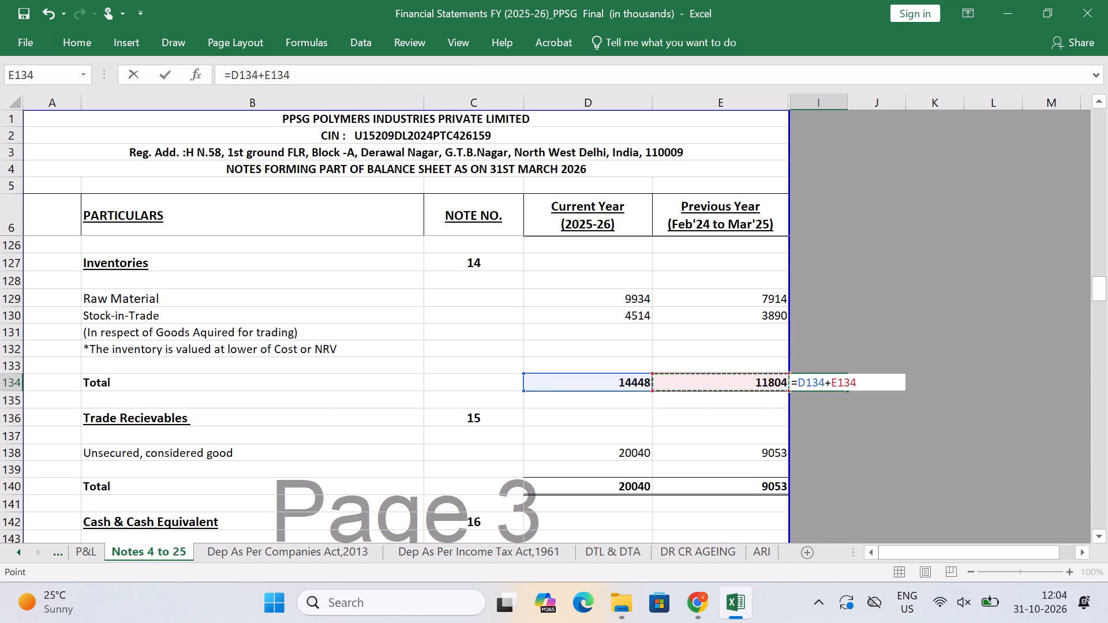
key(Return)
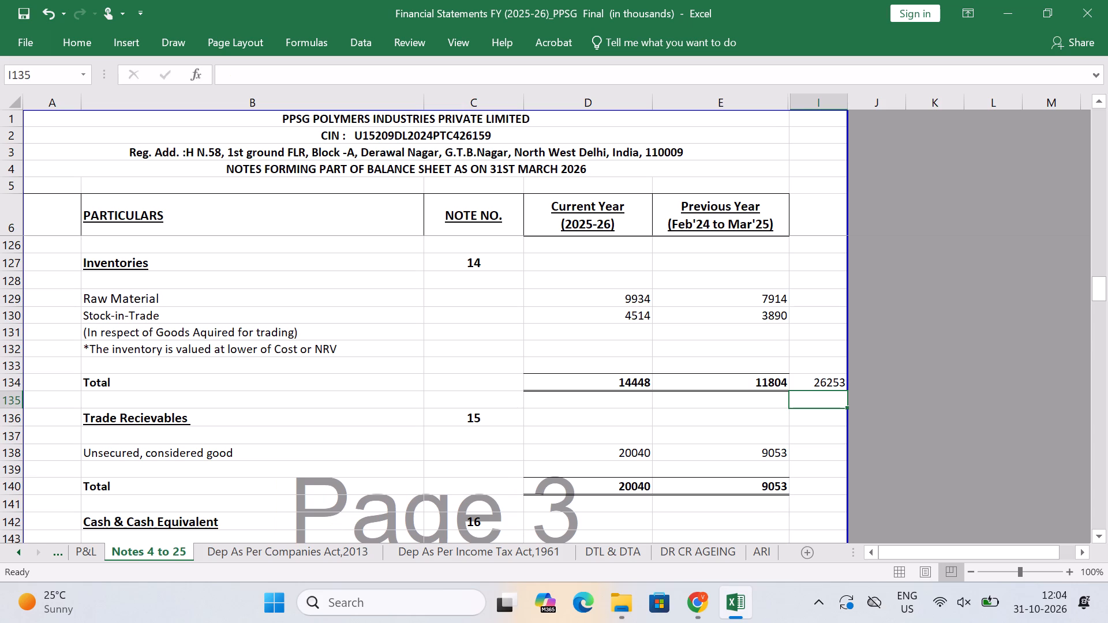
key(Up)
Calculate the average inventory in I135, just below the combined total, with =I134/2.
key(Down)
key(equal)
key(Up)
text(/2)
key(Return)
key(Up)
key(F2)
key(Return)
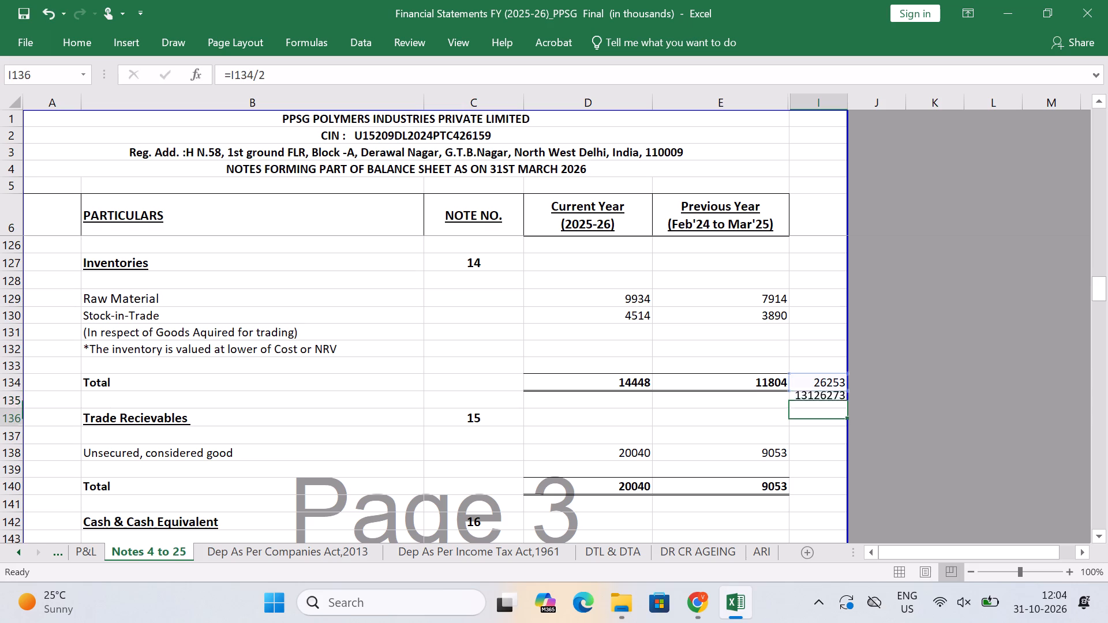
key(Up)
key(F2)
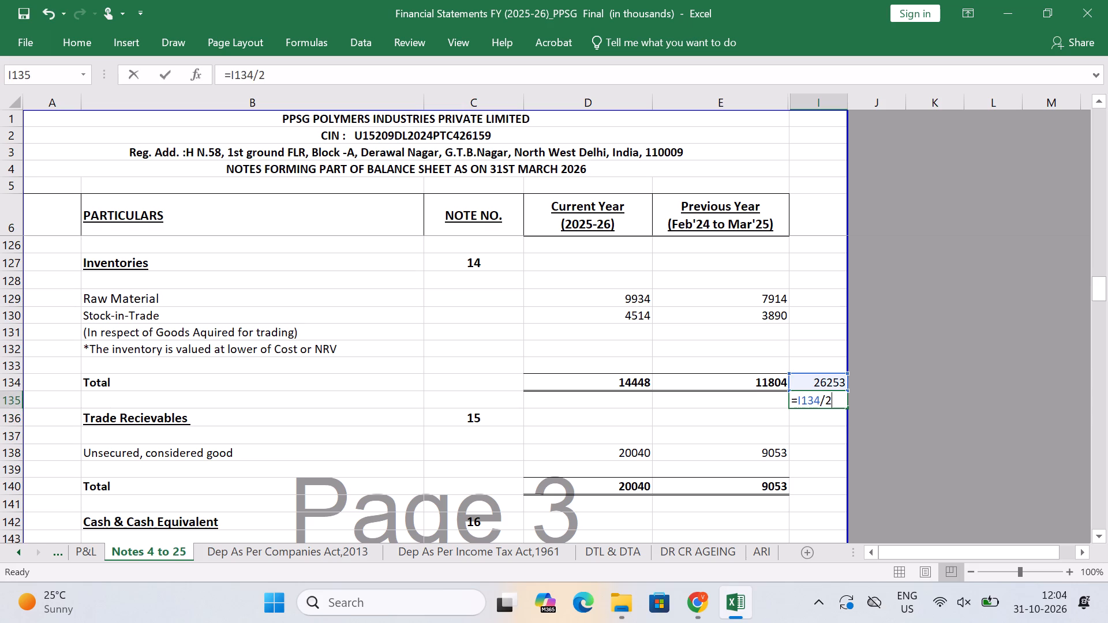
key(Return)
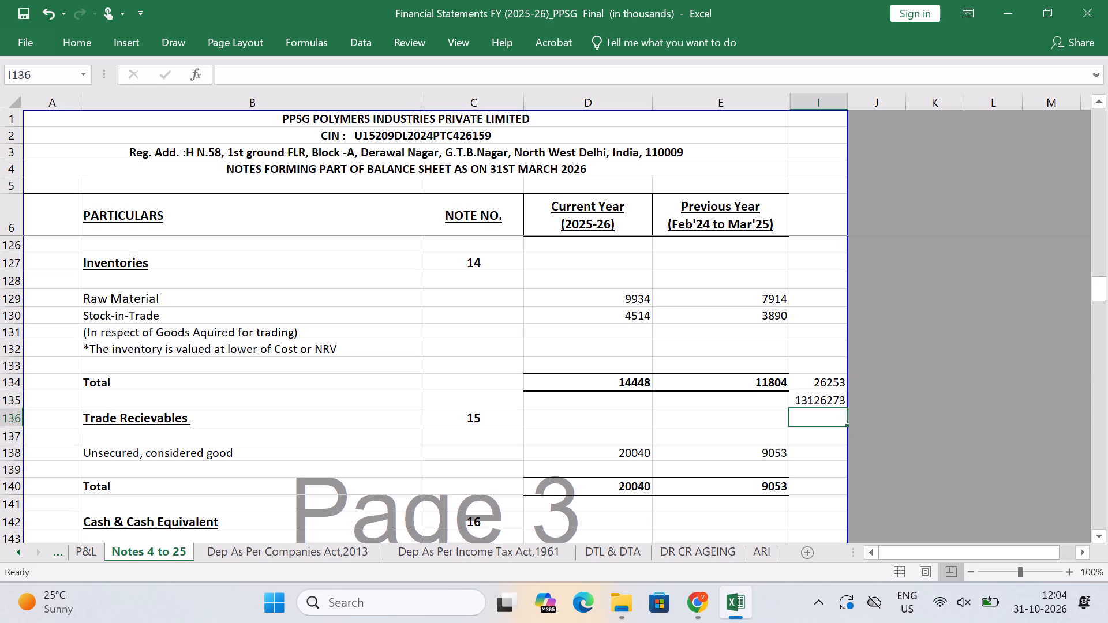
Convert the average inventory in I135 to thousands by changing its formula to =(I134/2)/1000.
key(Up)
key(F2)
key(shift+parenright)
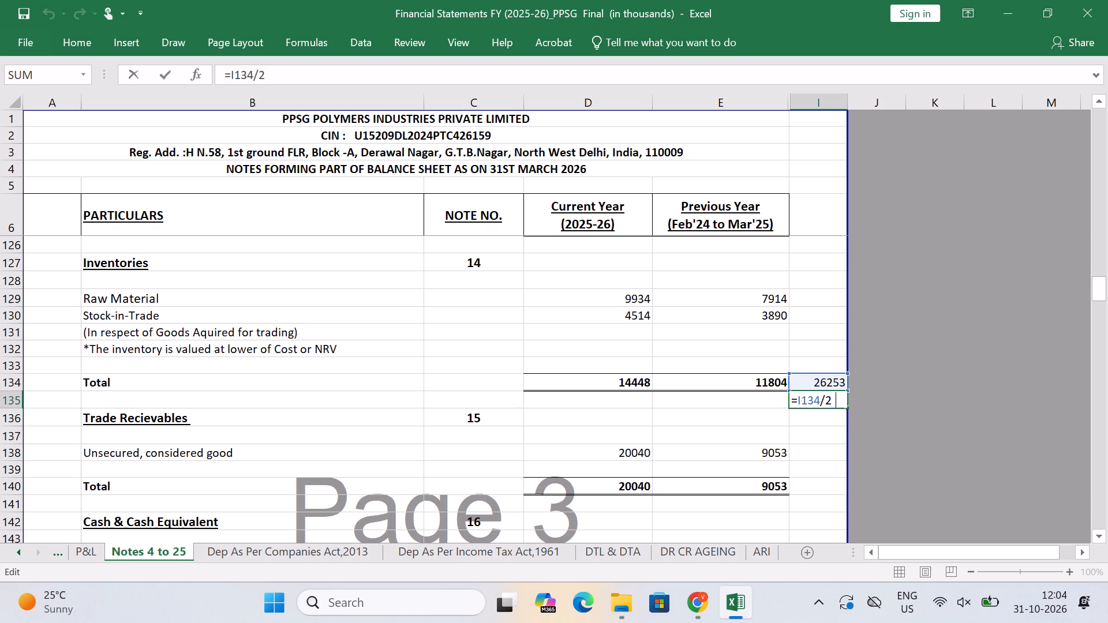
key(Left)
key(Left)
key(Left)
key(Left)
key(Left)
key(Left)
key(Left)
key(Left)
key(Right)
key(shift+parenleft)
key(Right)
key(Right)
key(Right)
key(Right)
key(Right)
key(Right)
key(Right)
key(Right)
key(Right)
key(Right)
key(Right)
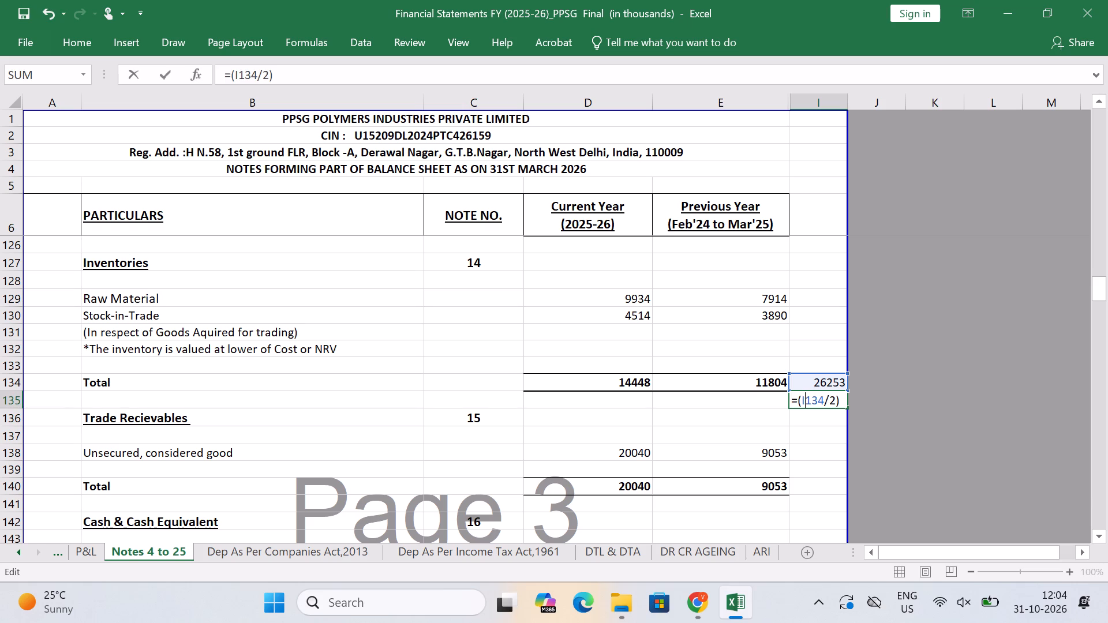
text(/1000)
key(Return)
key(Up)
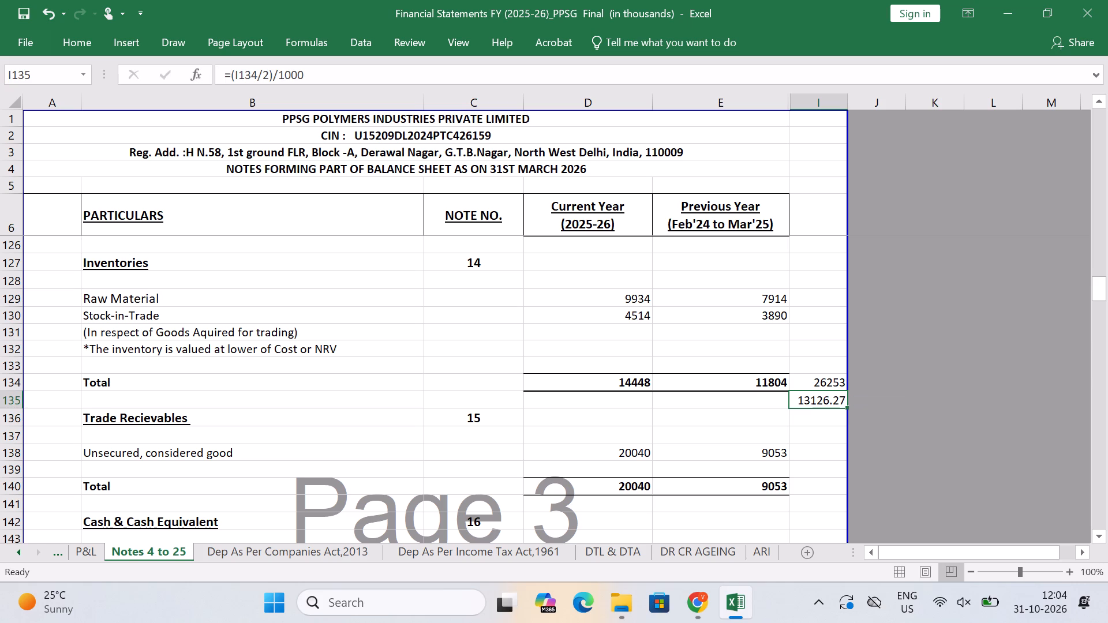
On the P&L sheet, sum the current-year stock change and cost of materials consumed in I16 with =D15+D14.
click(91, 553)
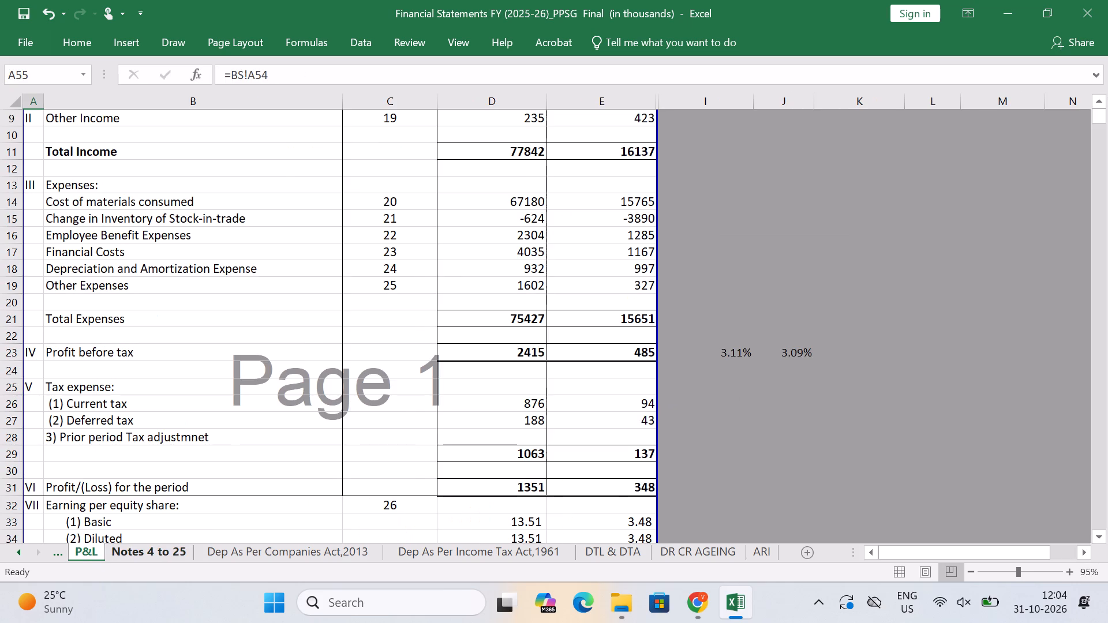
click(683, 228)
key(equal)
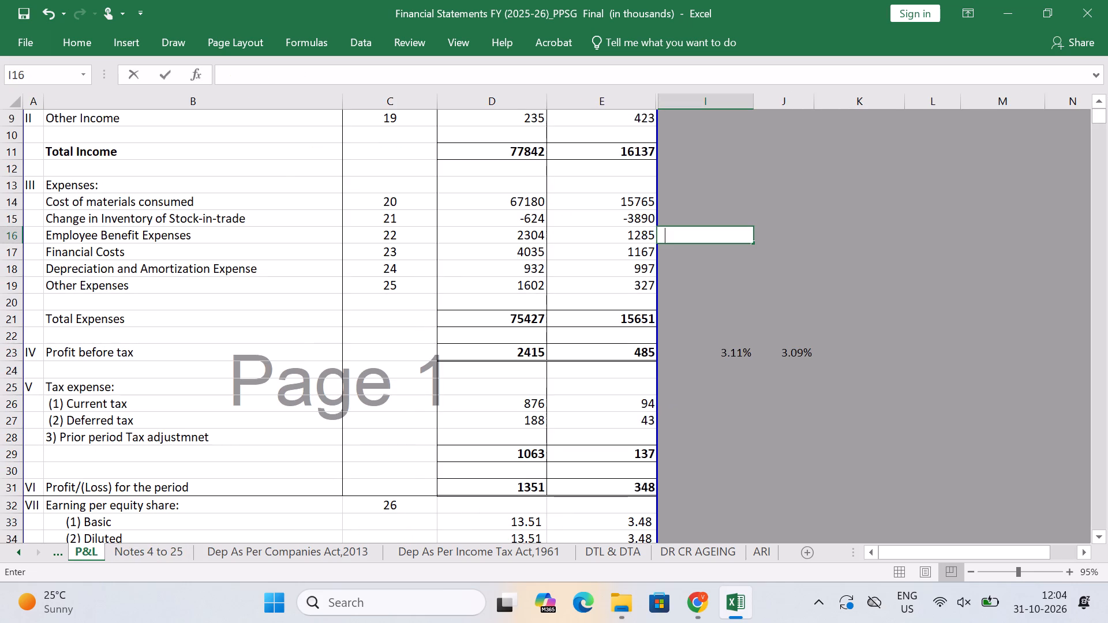
key(Left)
key(Left)
key(Up)
key(shift+plus)
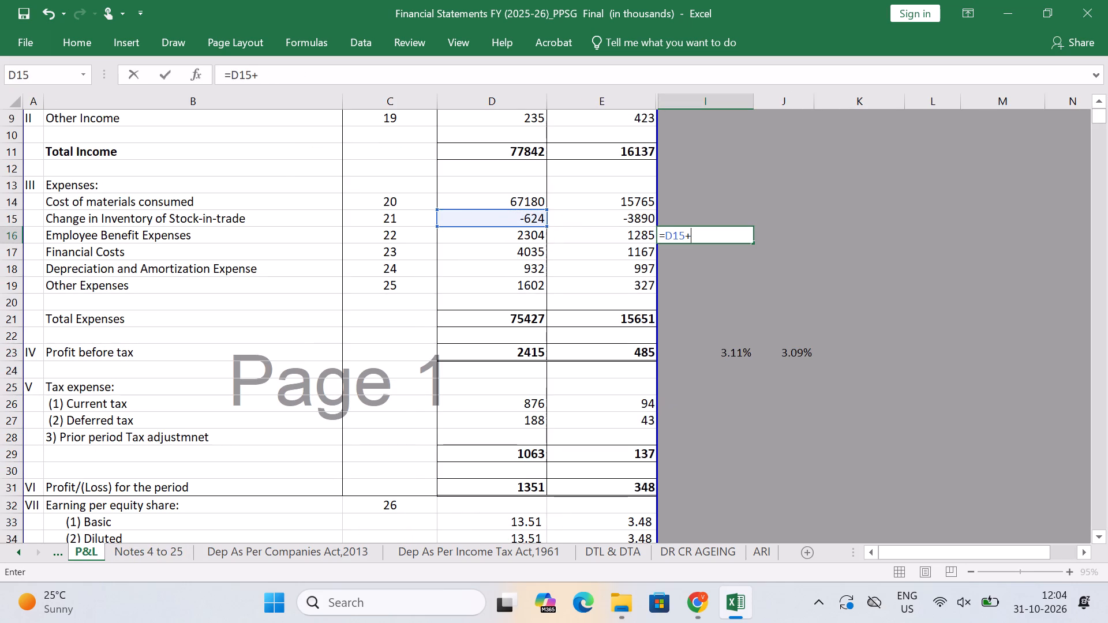
key(Up)
key(Left)
key(Left)
key(Up)
key(Return)
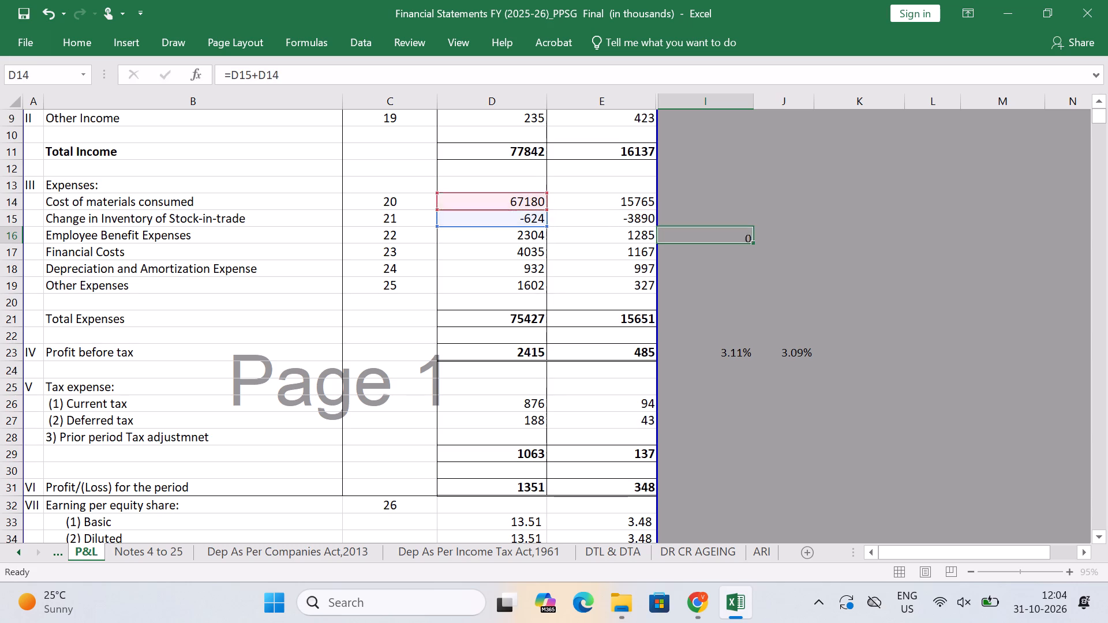
key(Up)
In I17 of the P&L sheet, divide the cost sum by the average inventory with =I16/'Notes 4 to 25'!I135.
key(Down)
key(equal)
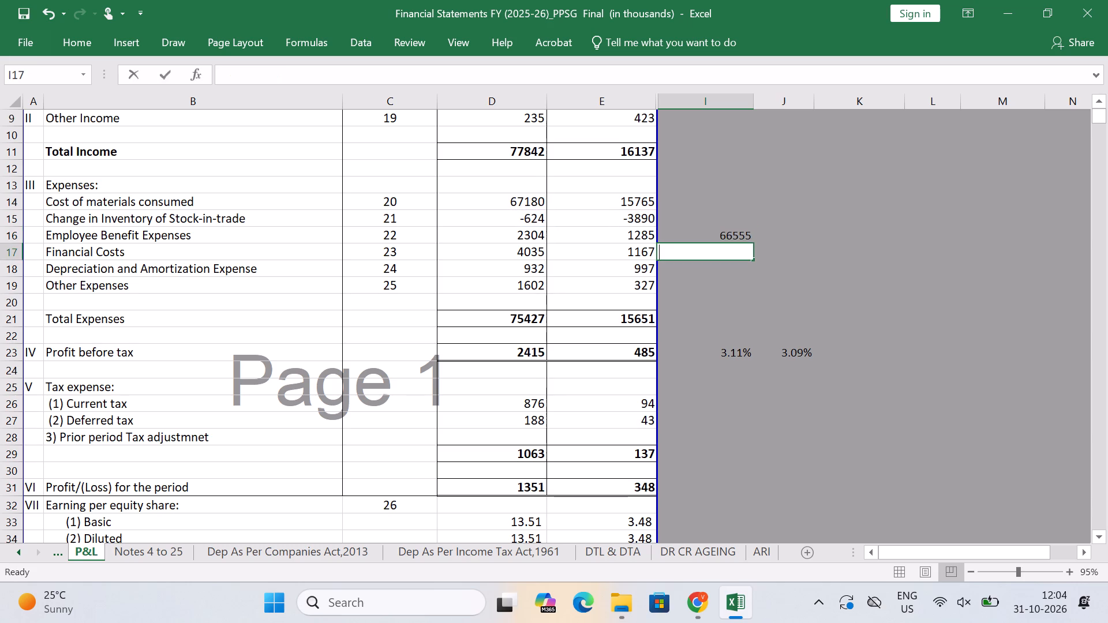
key(Up)
key(slash)
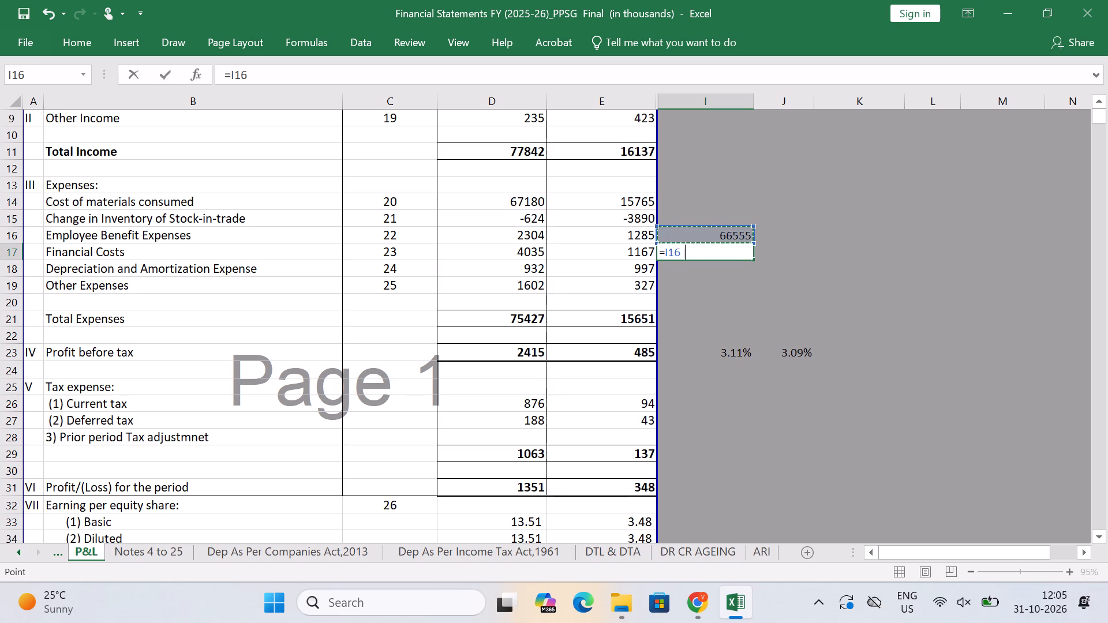
click(170, 552)
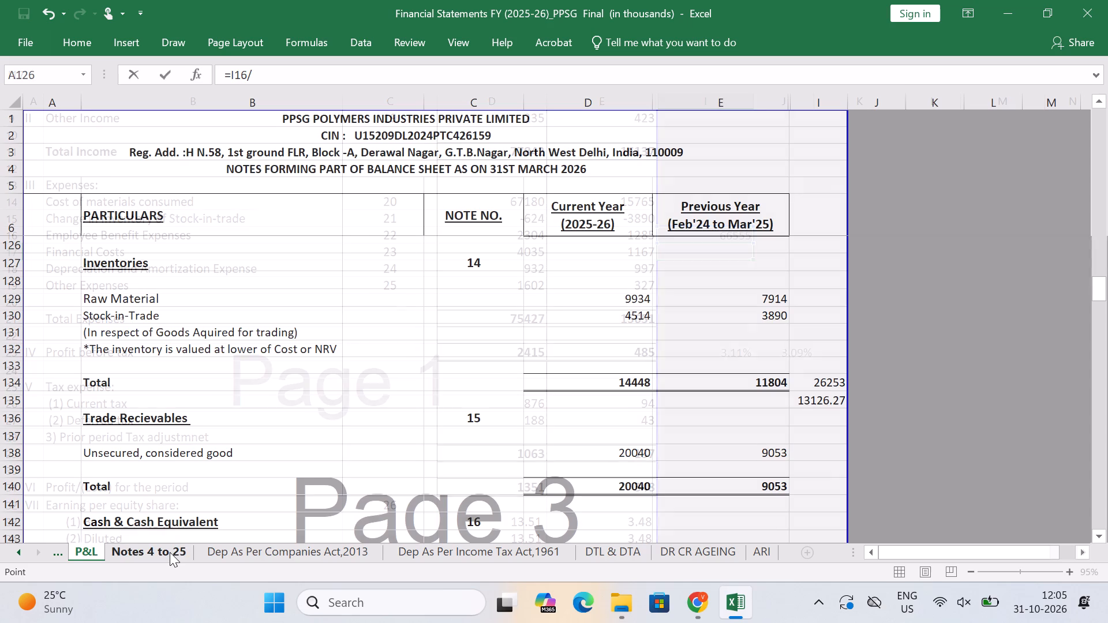
click(817, 399)
key(Return)
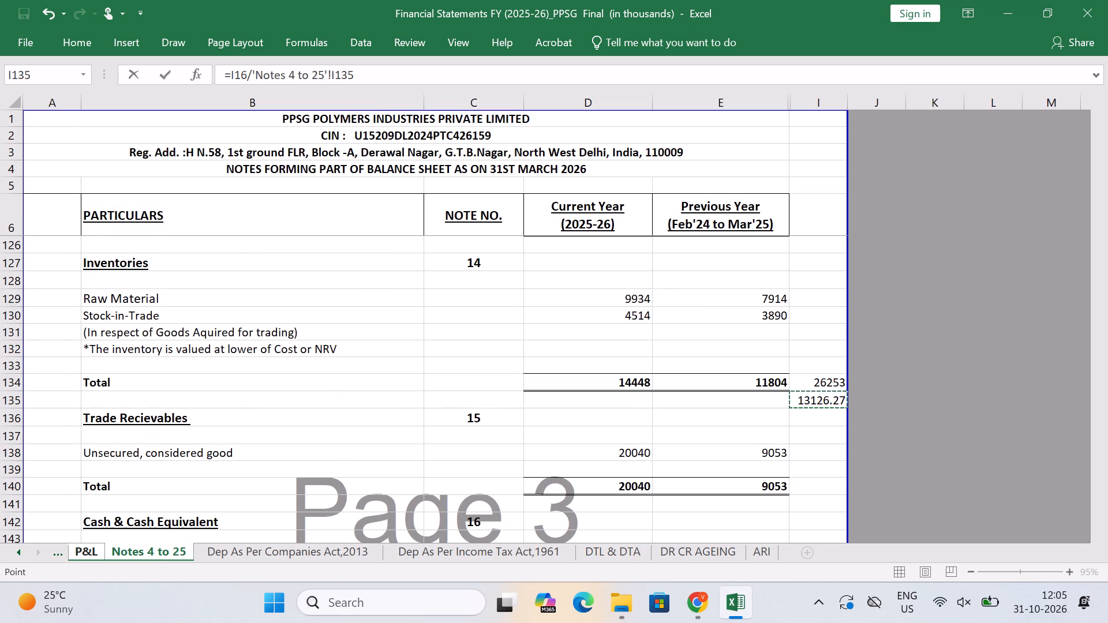
key(Up)
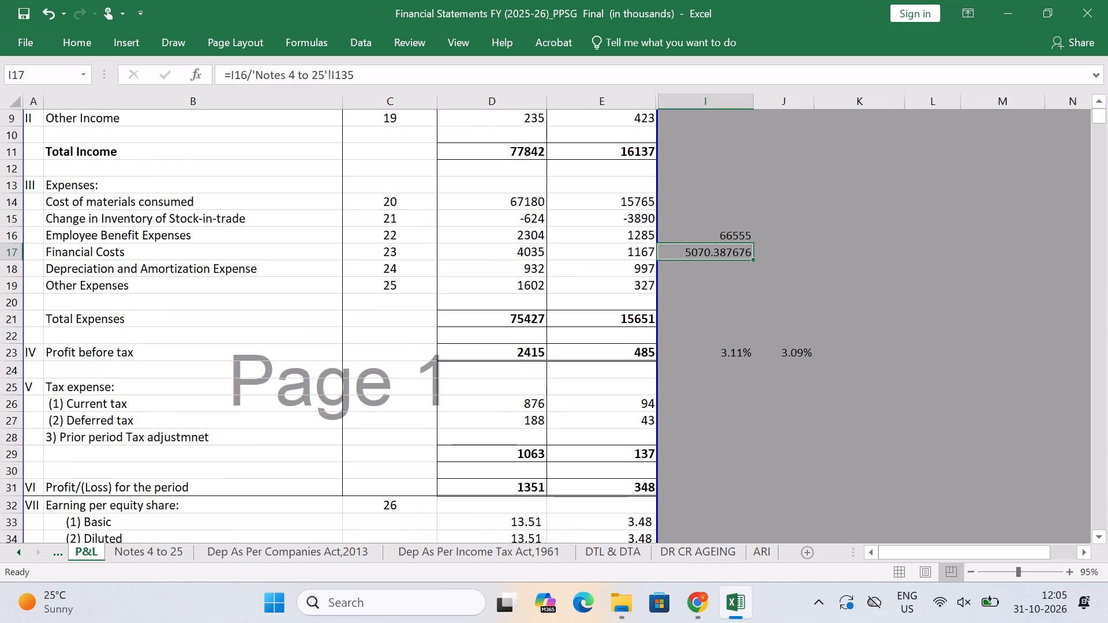
Scale down the turnover check in I17 by appending a division by 100 to its formula.
key(F2)
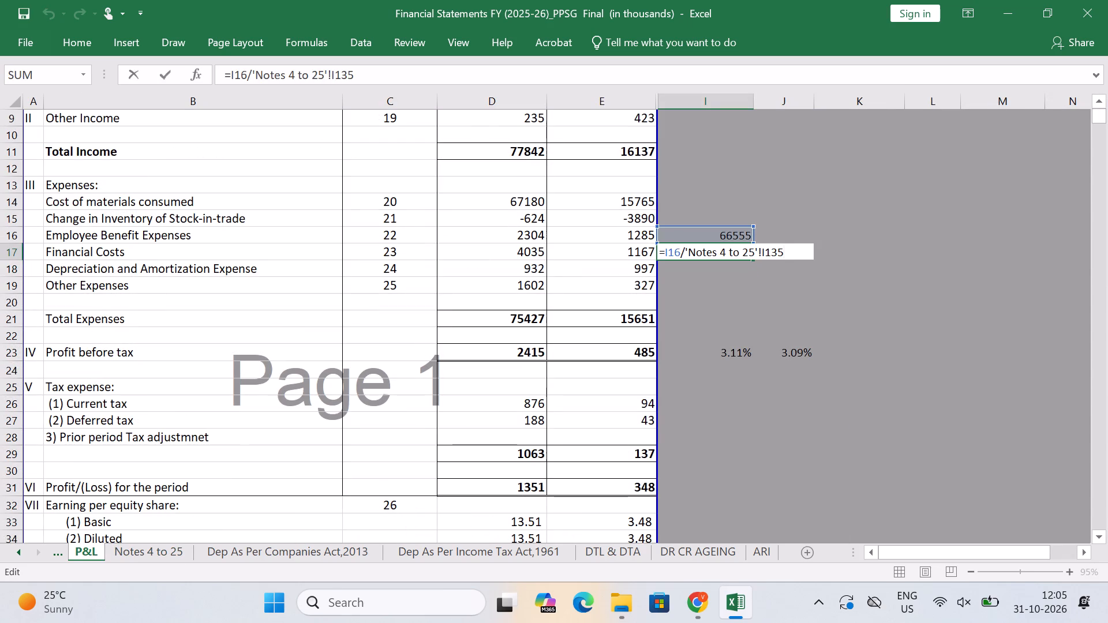
text(/100)
key(Return)
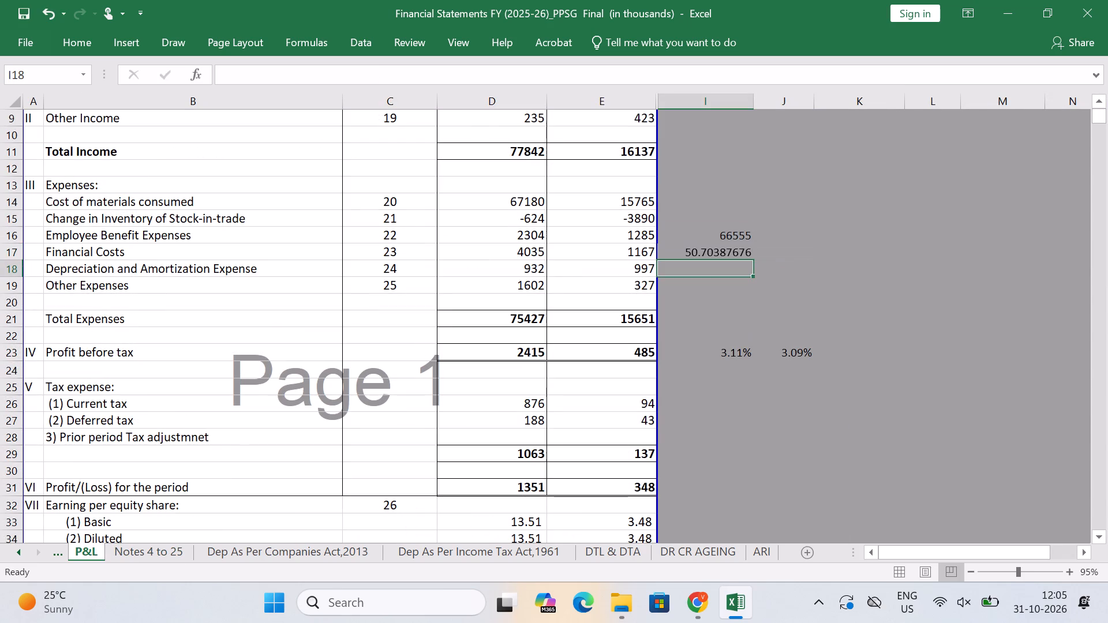
Clear the scratch inventory turnover calculations in I16:I17 of the P&L sheet.
key(Up)
key(Up)
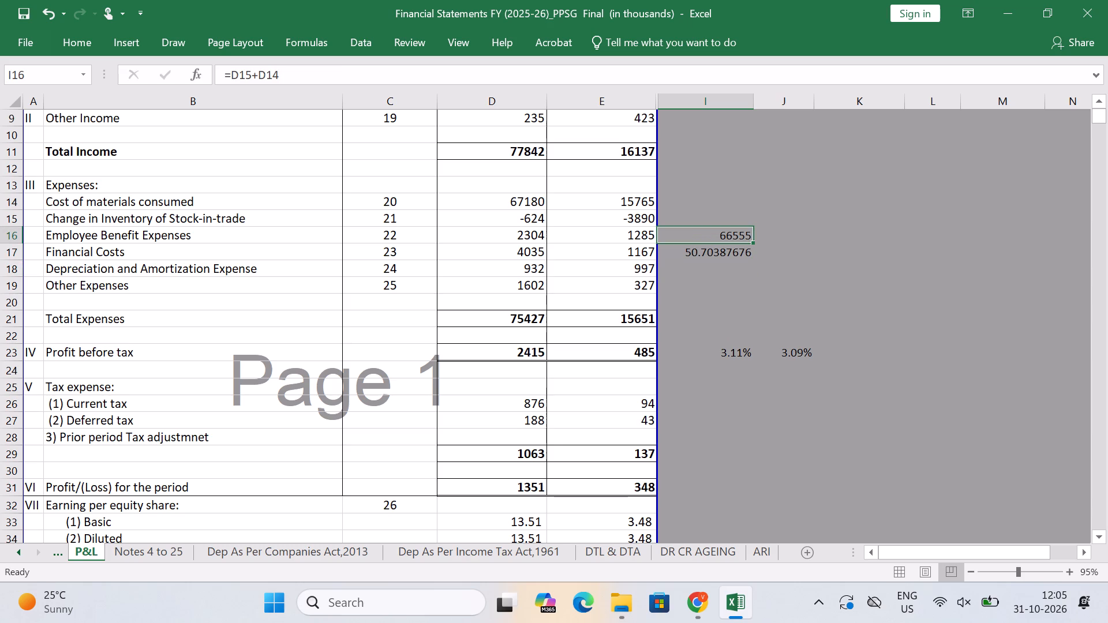
key(shift+Down)
key(Delete)
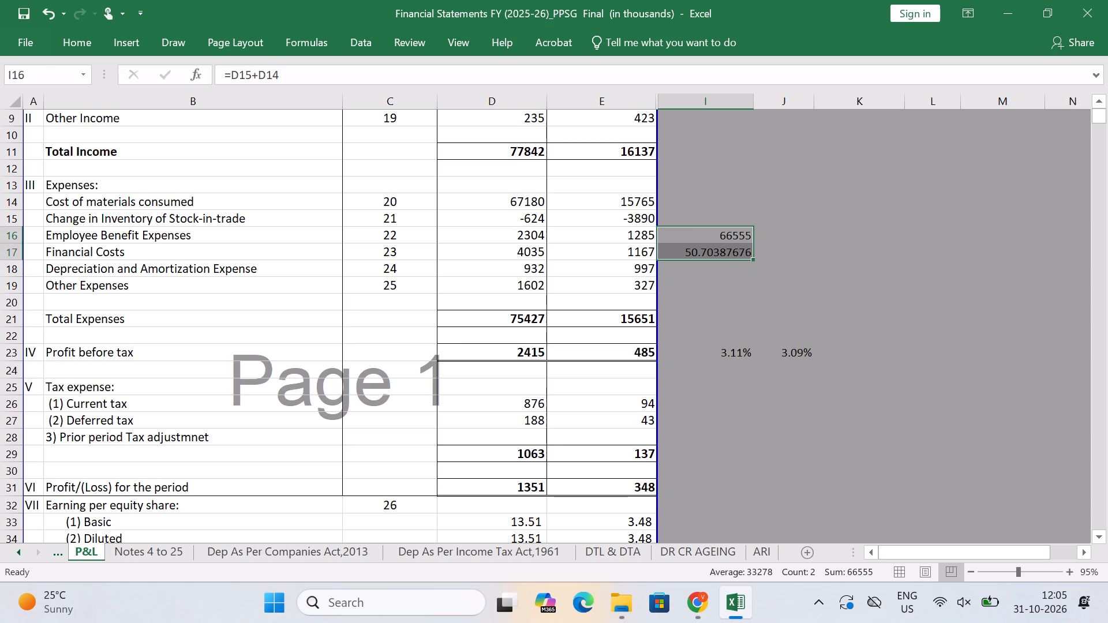
On the Notes 4 to 25 sheet, clear the scratch average inventory calculations in I134:I135 beside the Inventories total.
click(174, 552)
key(Up)
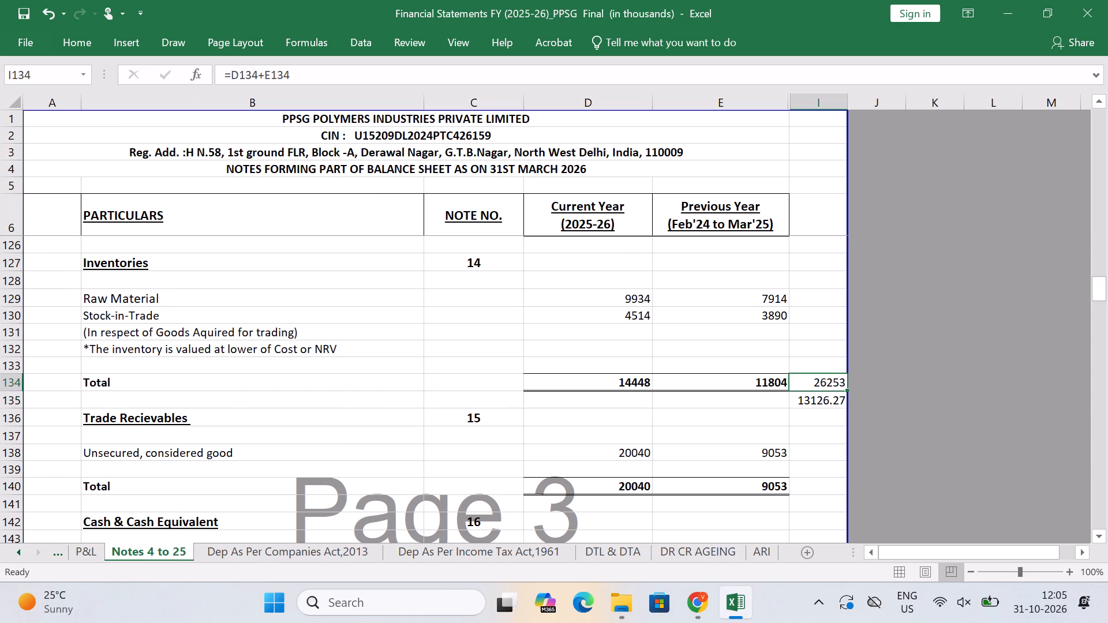
key(shift+Down)
key(Delete)
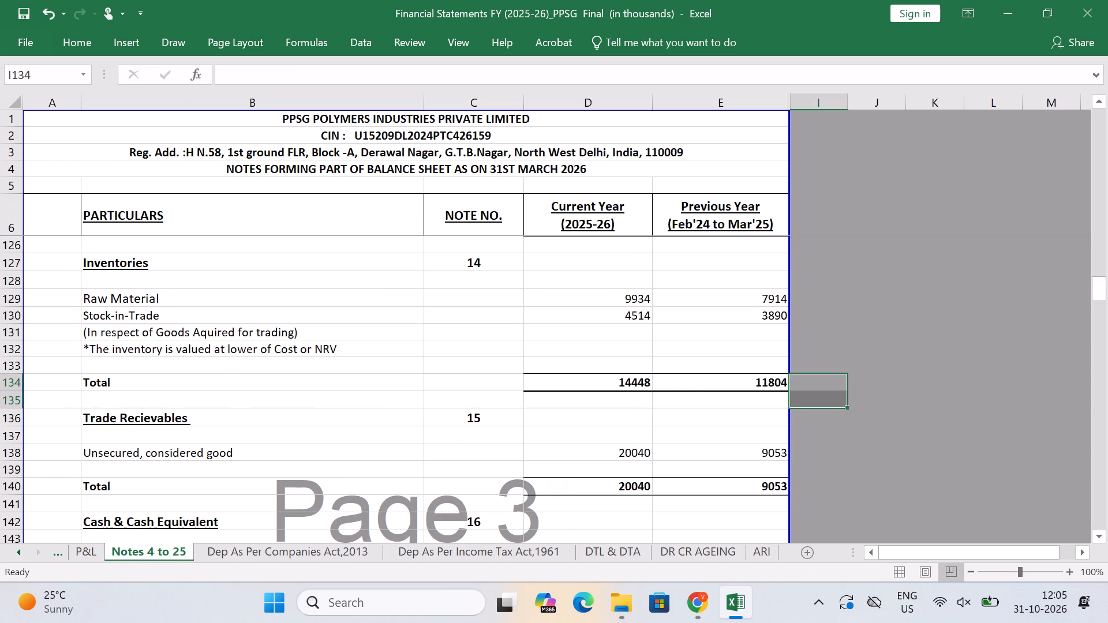
click(876, 339)
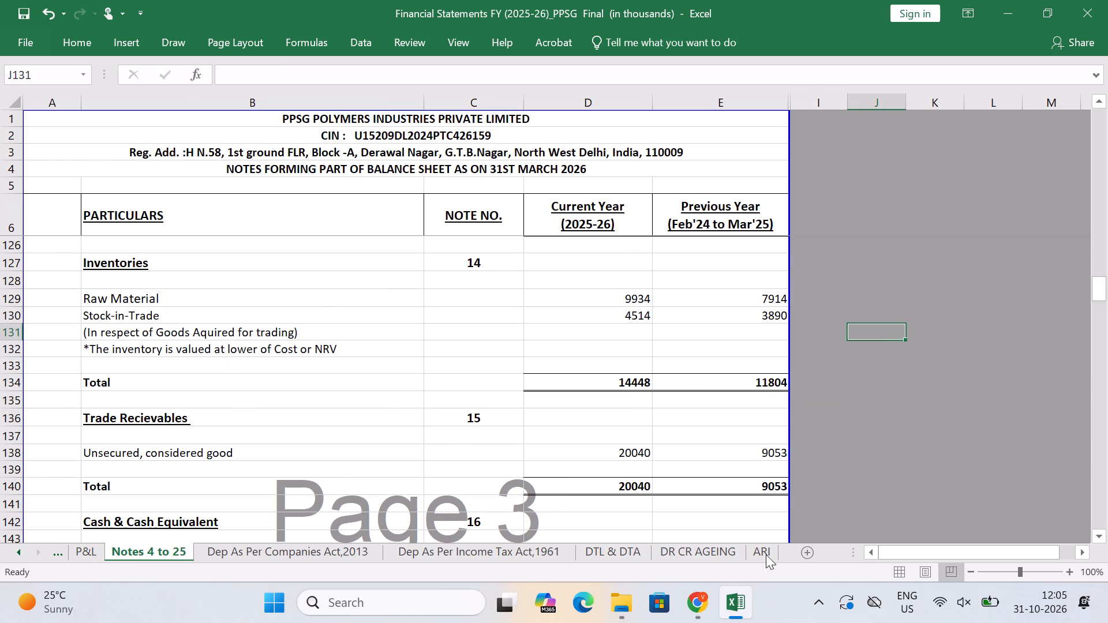
Return to the ratio table on the ARI sheet, save the financial statements workbook and close it.
click(763, 548)
click(774, 430)
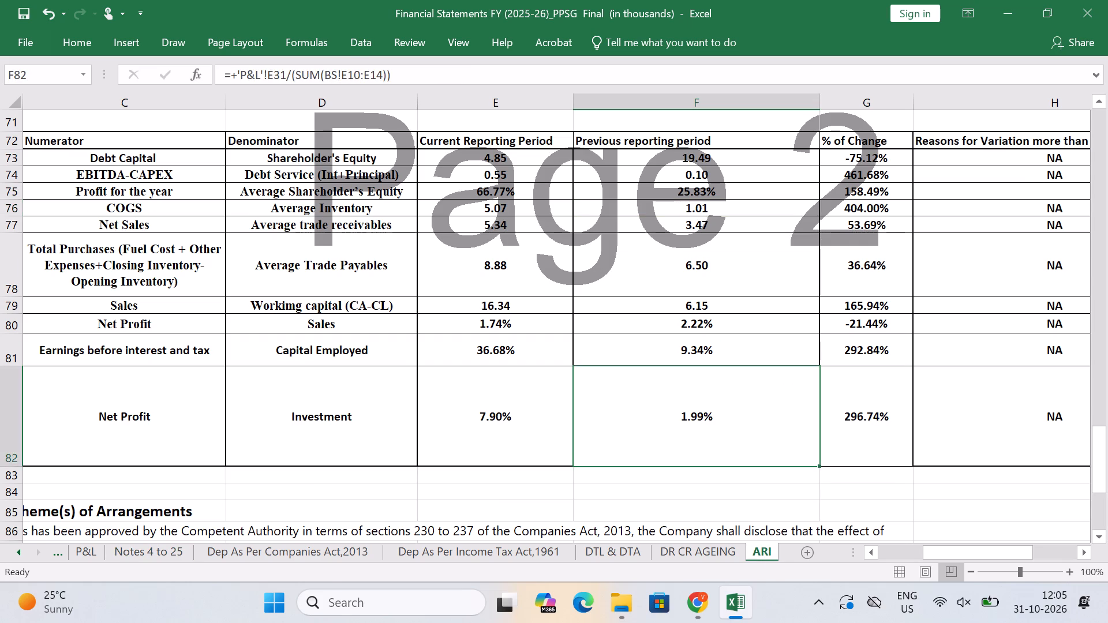
key(ctrl+s)
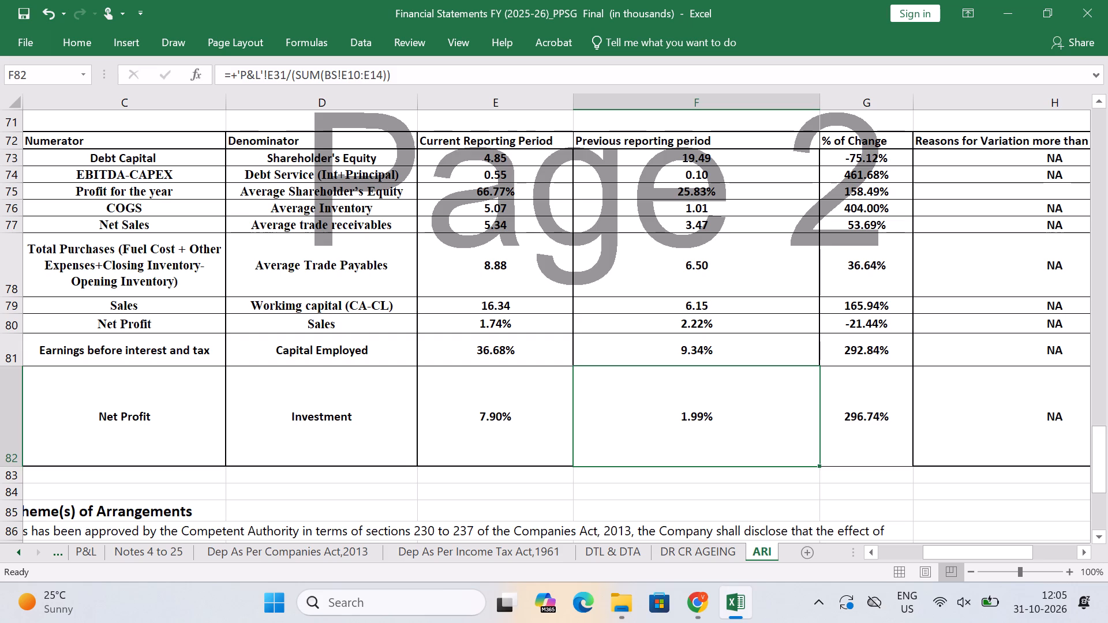
key(ctrl+s)
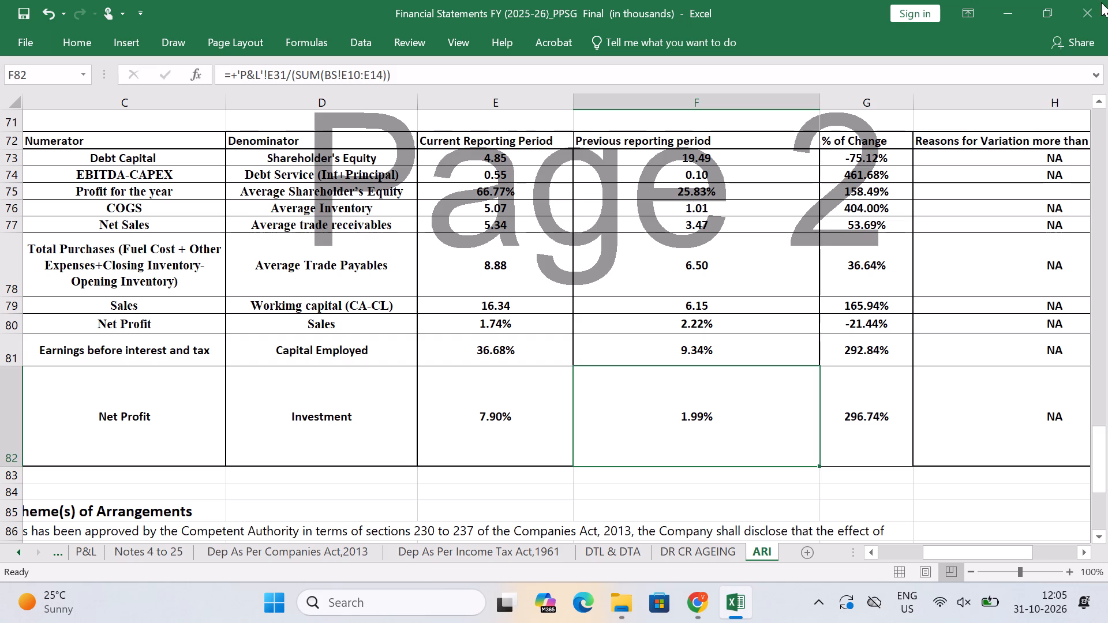
click(1101, 2)
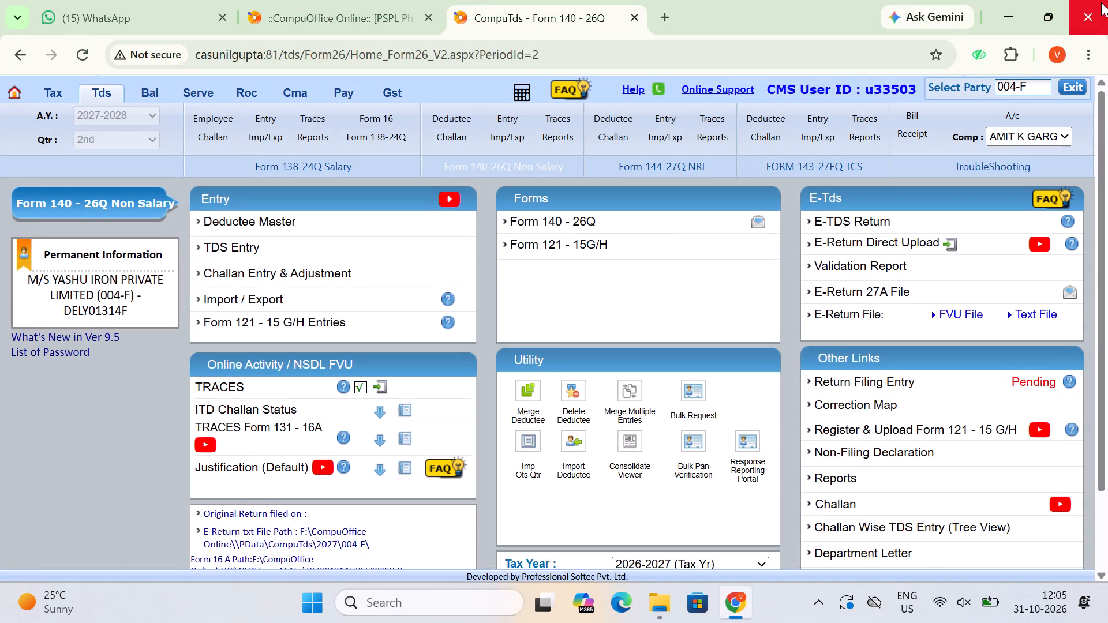